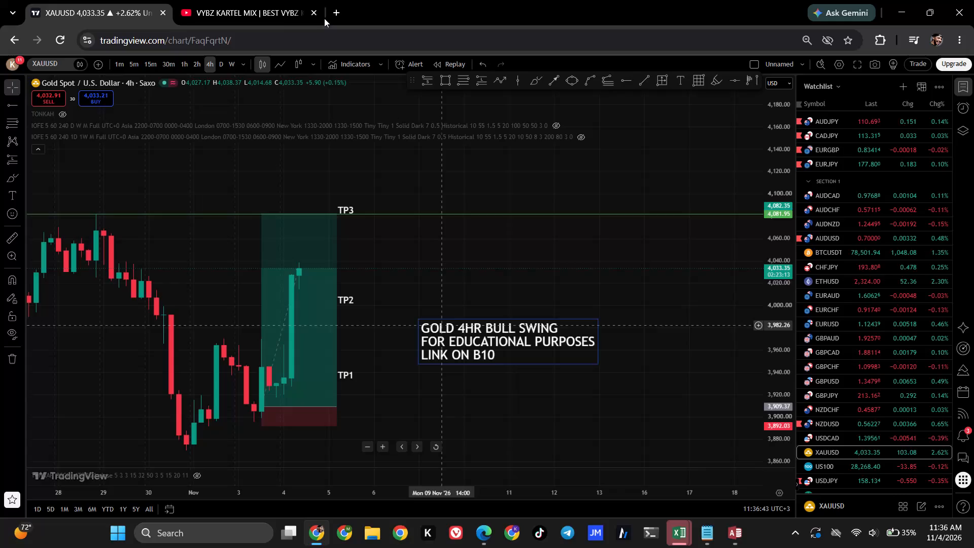
Visit the open Vybz Kartel mix video on YouTube, then return to the XAUUSD chart.
click(280, 16)
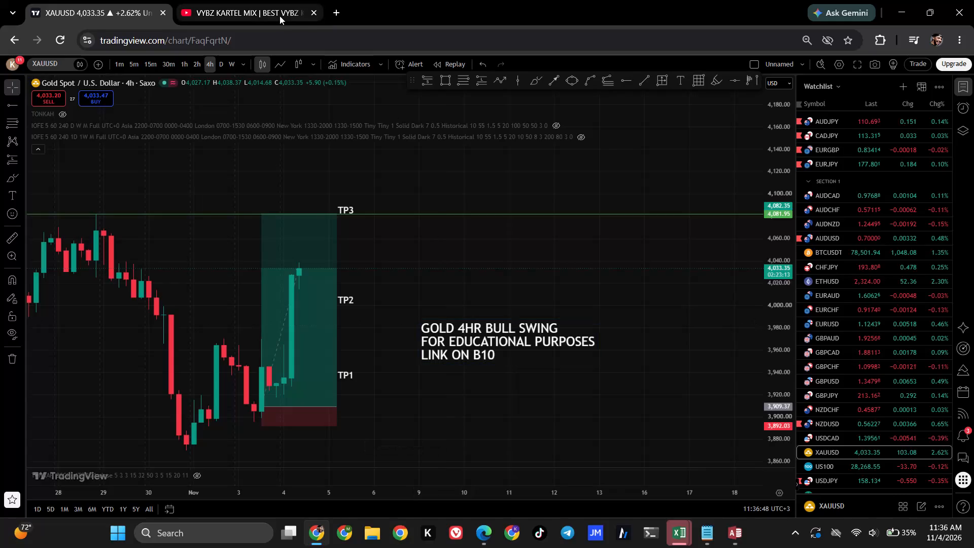
click(108, 11)
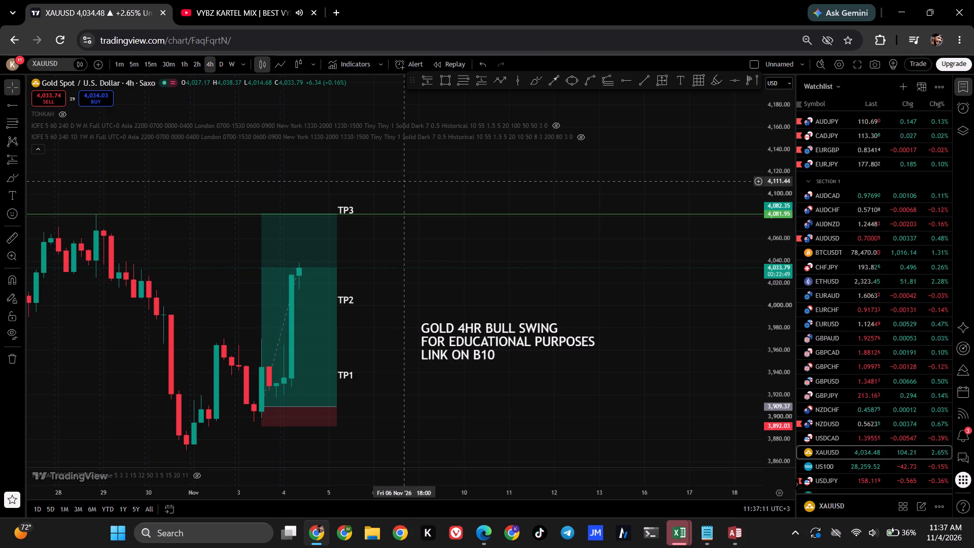
Draw a horizontal ray at about 3,910.20 from the 2 November 10:00 candle, along the position's entry level.
click(624, 82)
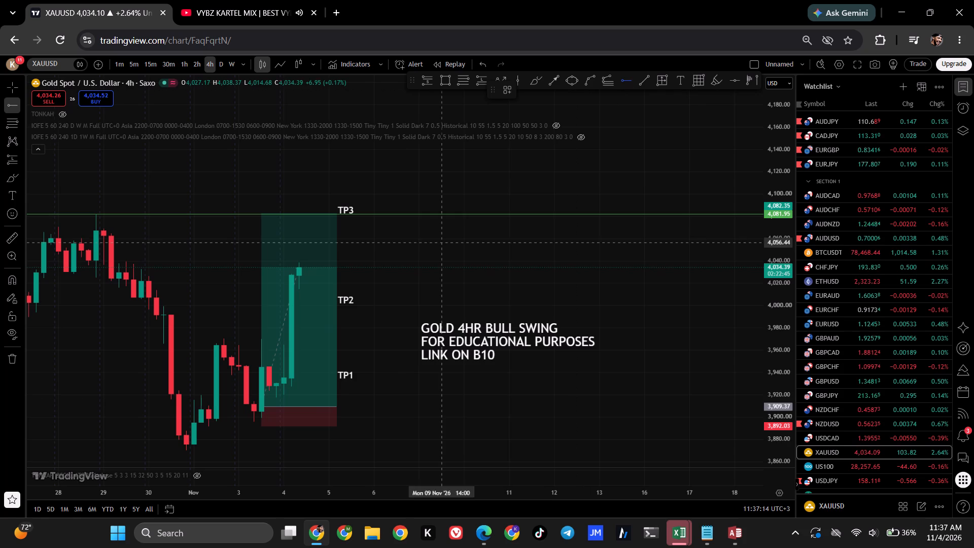
click(211, 406)
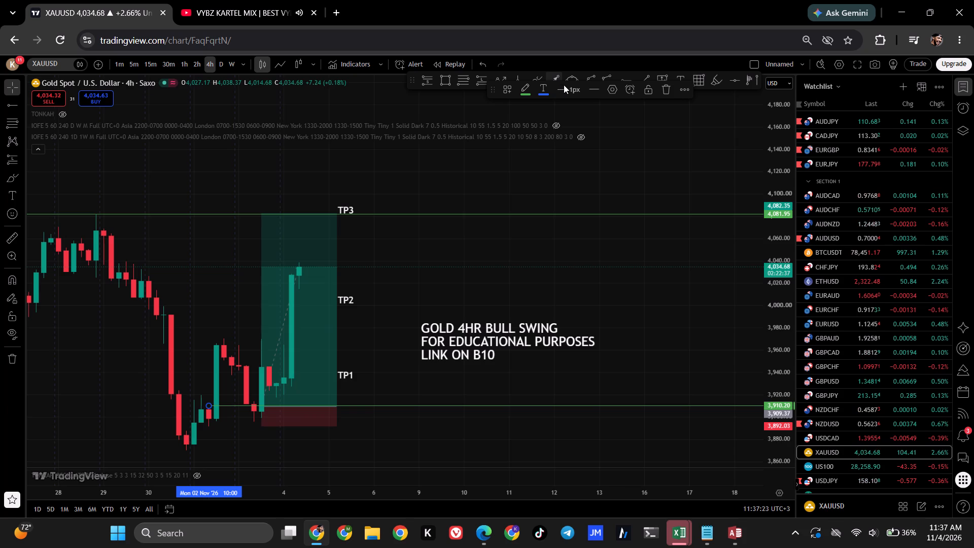
click(599, 112)
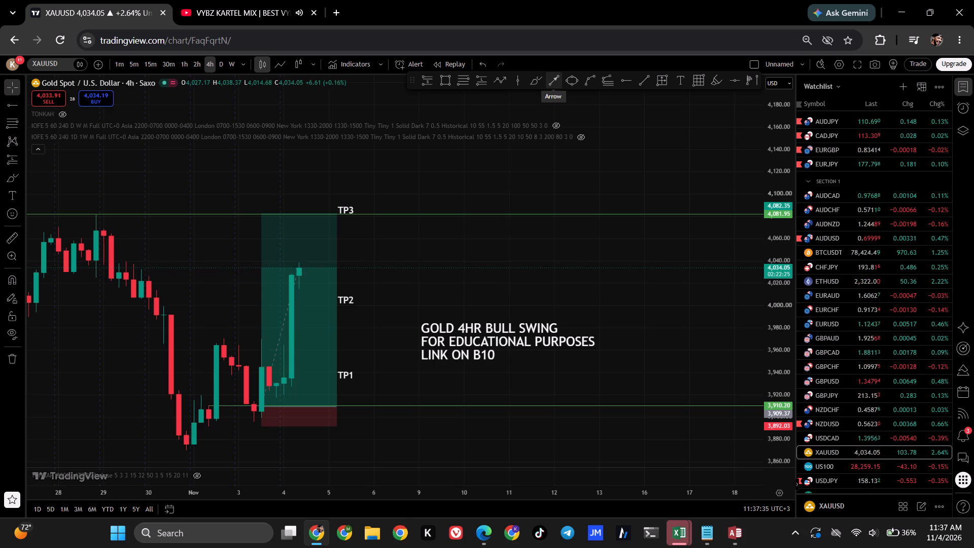
Toggle playback of the Vybz Kartel mix video on YouTube and return to the XAUUSD chart.
click(275, 9)
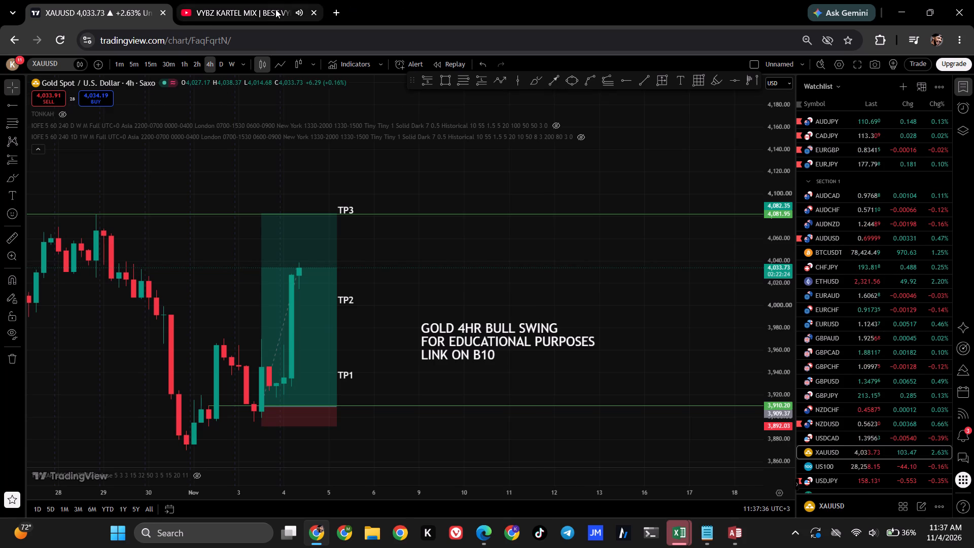
click(339, 196)
click(135, 4)
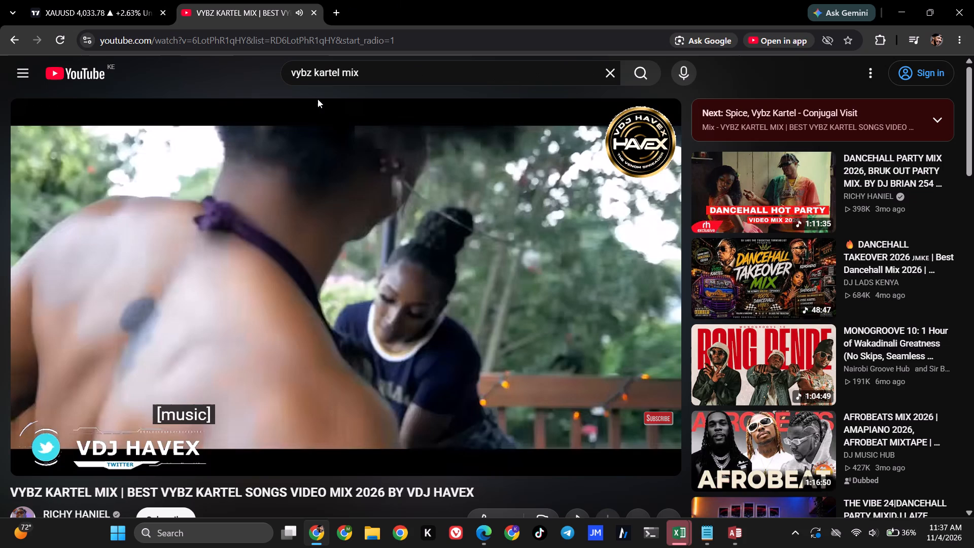
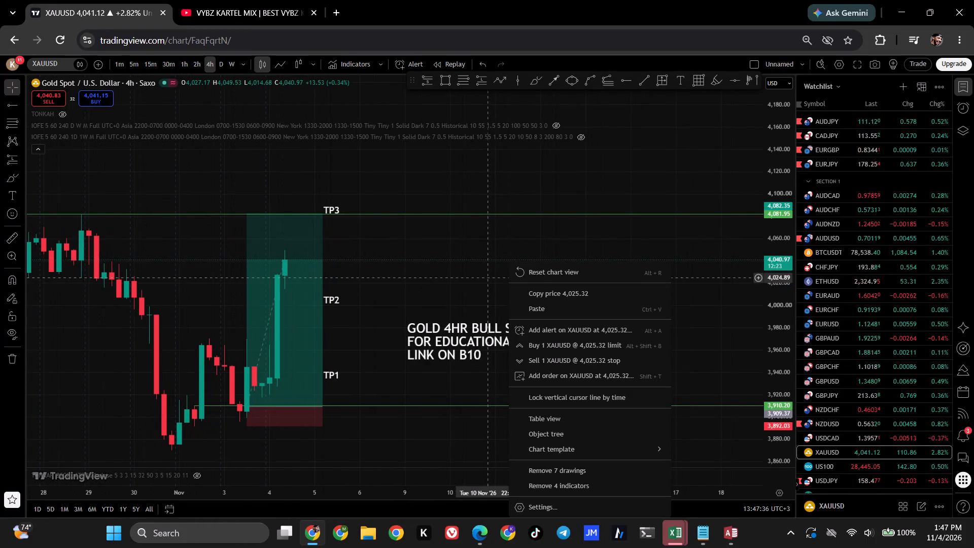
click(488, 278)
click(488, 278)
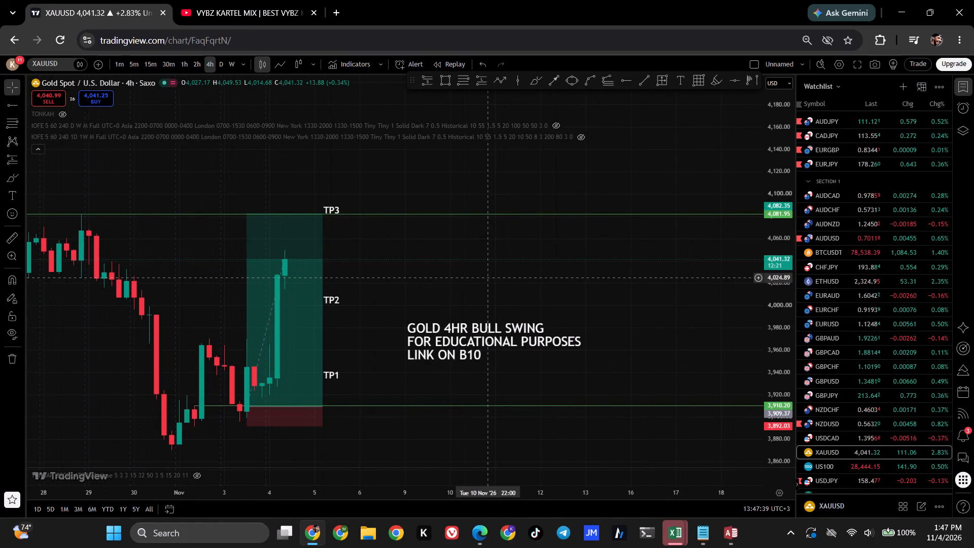
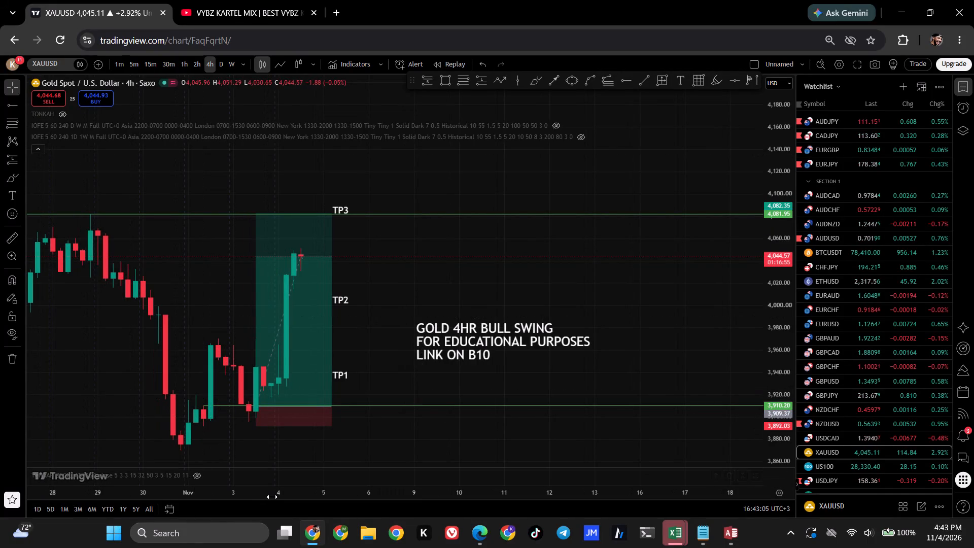
Examine the 4-hour gold price action before and around the bull swing position, widening the visible date range back to late September.
drag(272, 497, 311, 501)
drag(303, 496, 332, 497)
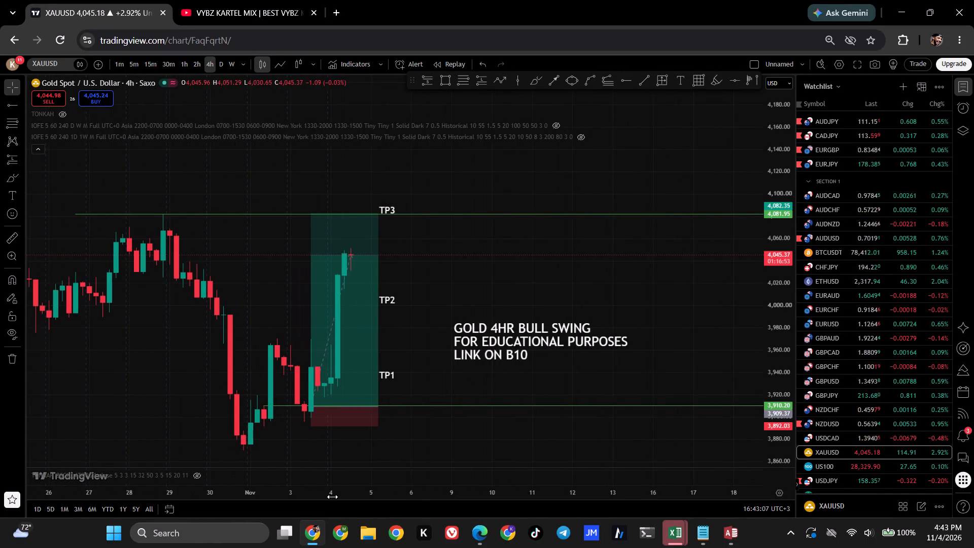
drag(332, 497, 362, 497)
drag(341, 496, 384, 492)
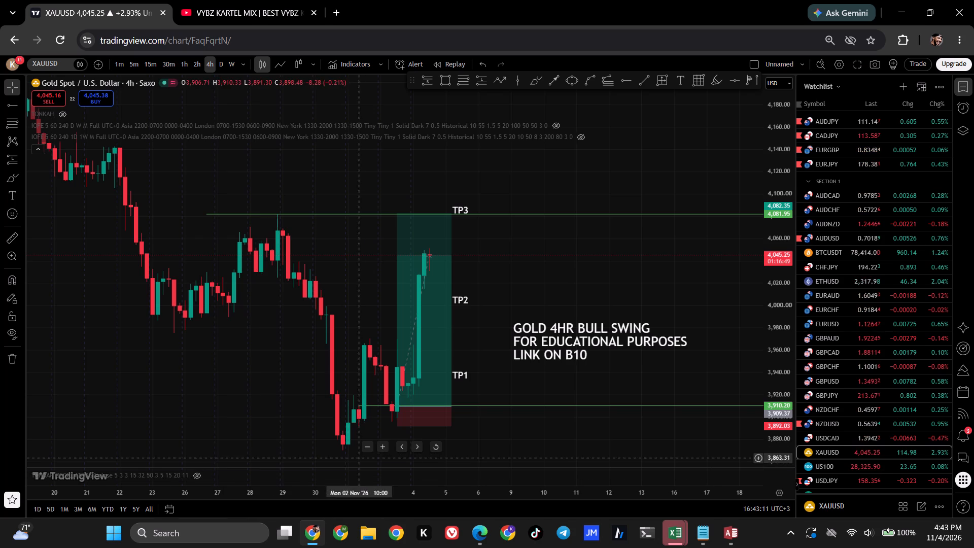
drag(386, 489, 409, 491)
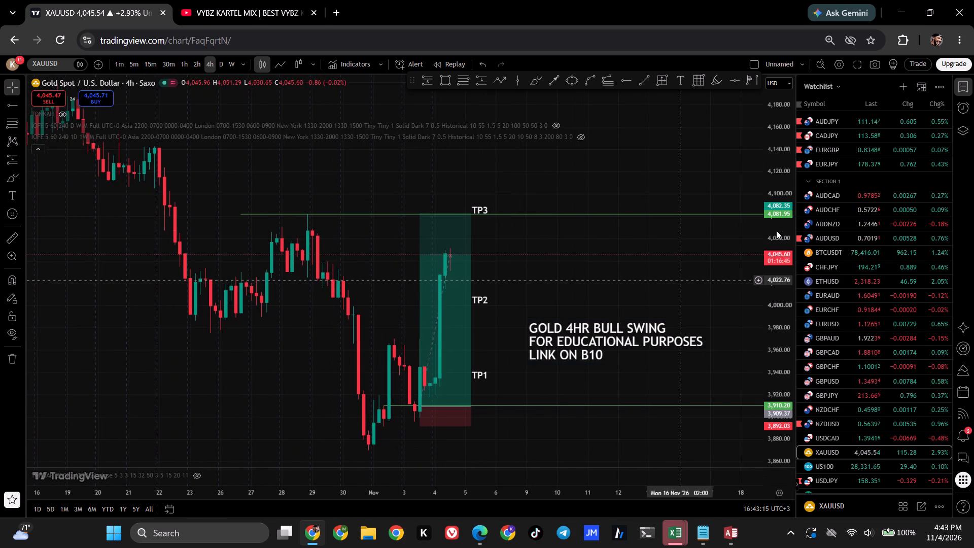
drag(778, 233, 776, 245)
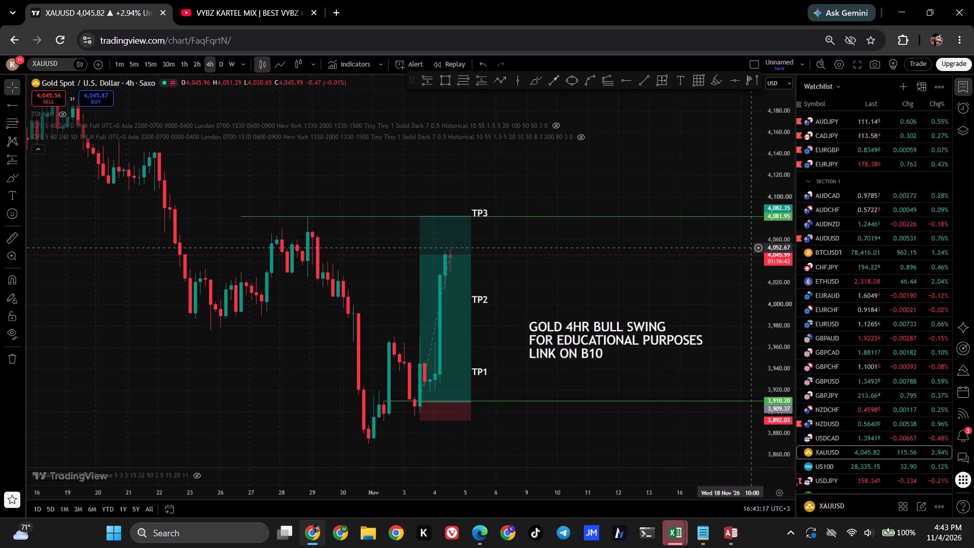
scroll(566, 327, left, 1)
click(534, 359)
drag(444, 461, 411, 484)
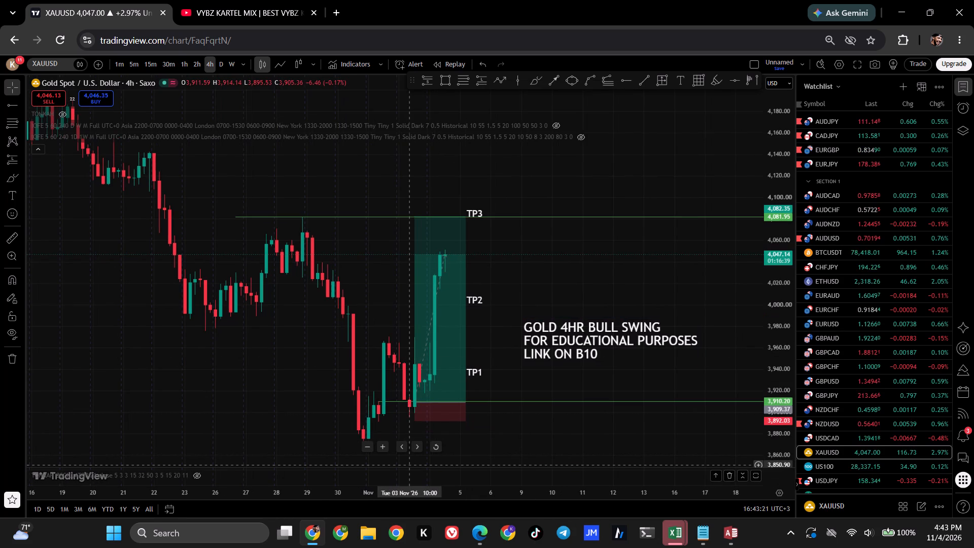
drag(382, 488, 440, 491)
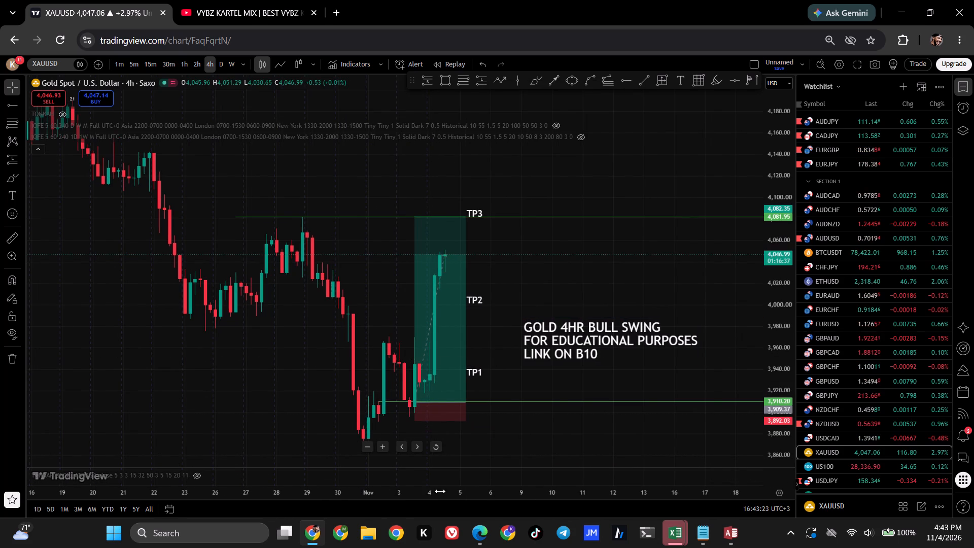
drag(440, 491, 476, 496)
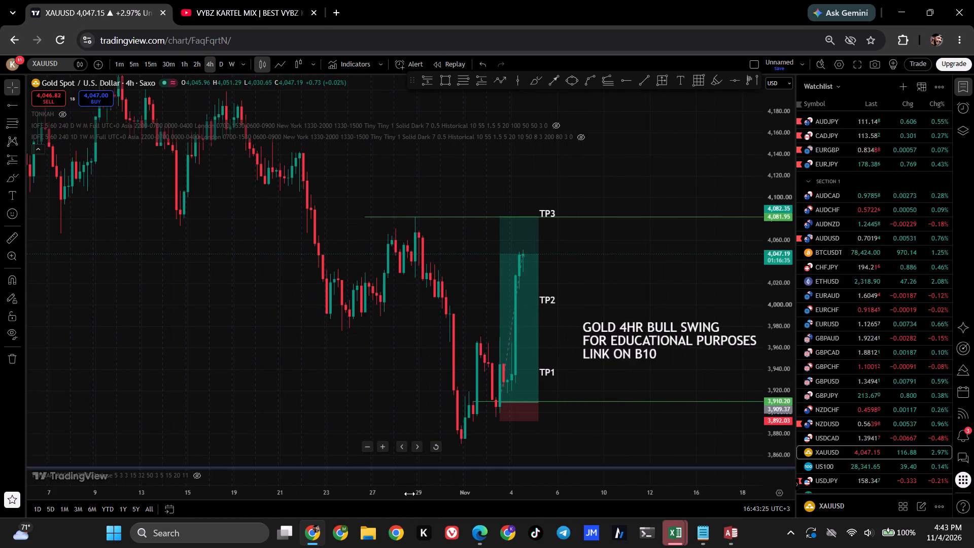
drag(406, 493, 476, 491)
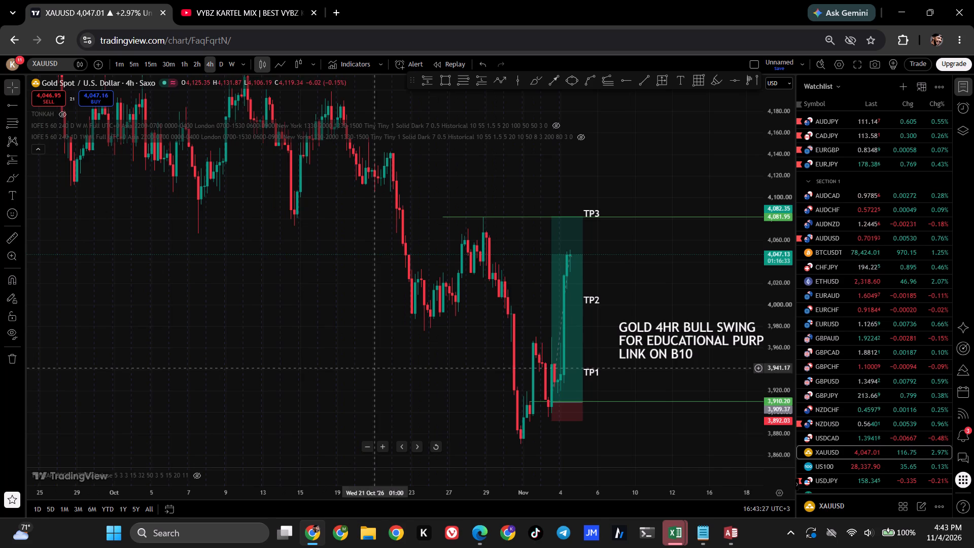
Switch the gold chart to the 1-hour timeframe with the whole long position in view.
click(189, 71)
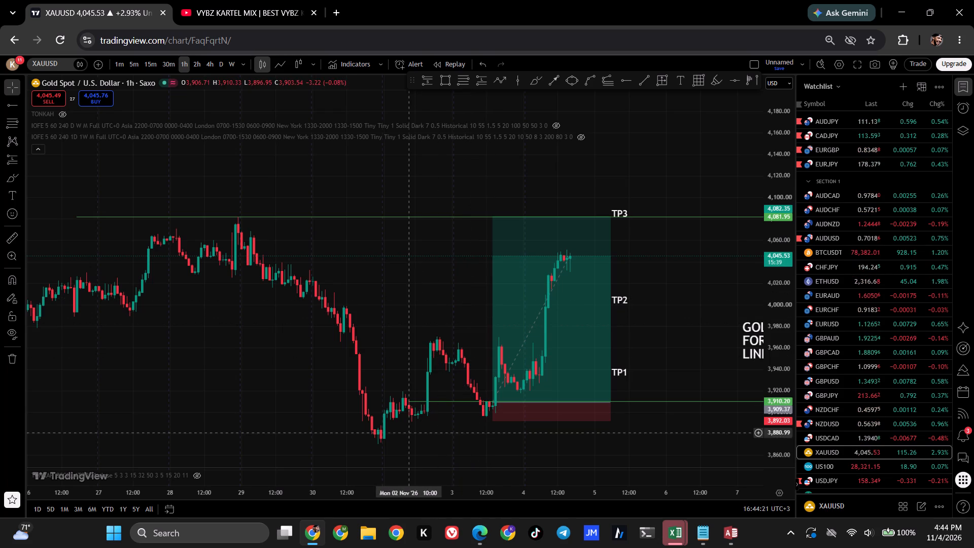
drag(385, 491, 410, 493)
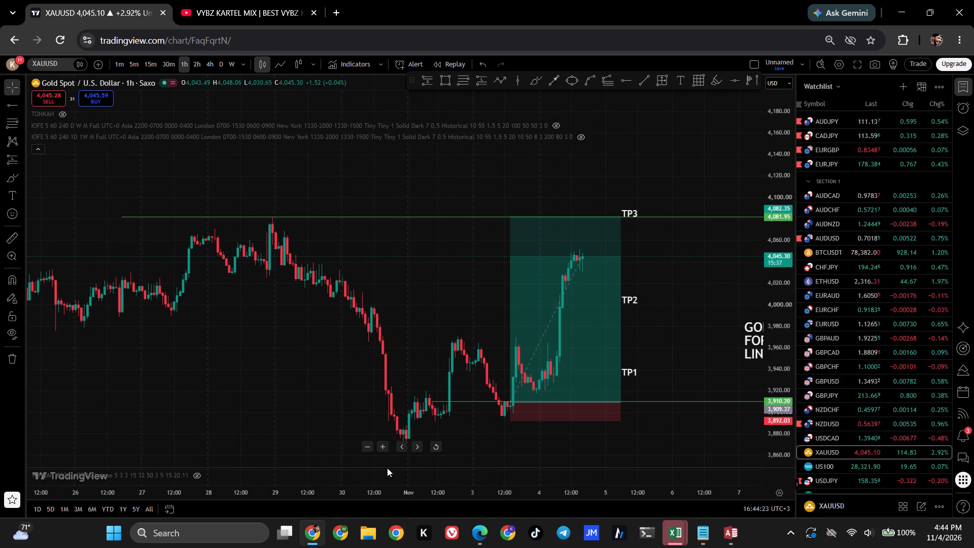
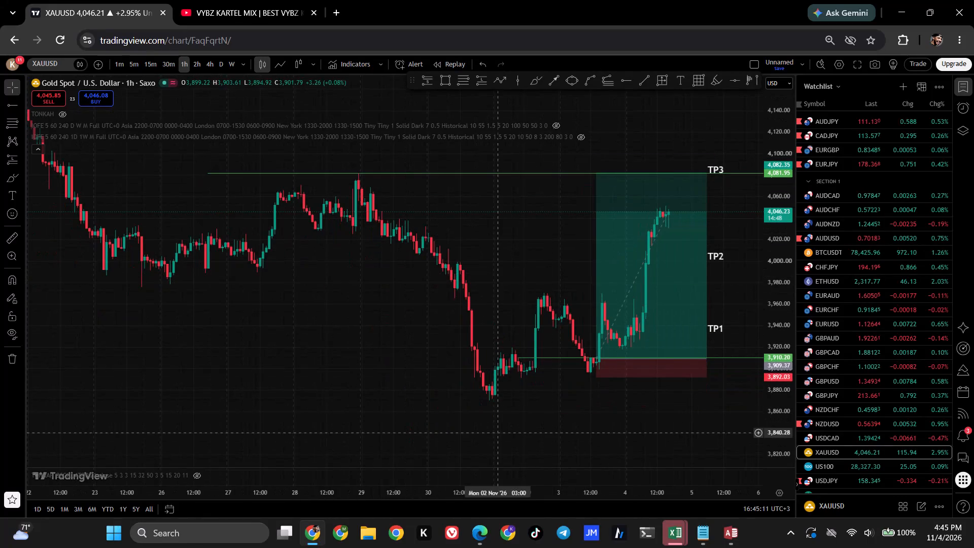
Examine the 1-hour gold price action leading into the long position, widening the visible date range back to about 19 October.
drag(457, 490, 509, 498)
drag(309, 281, 380, 334)
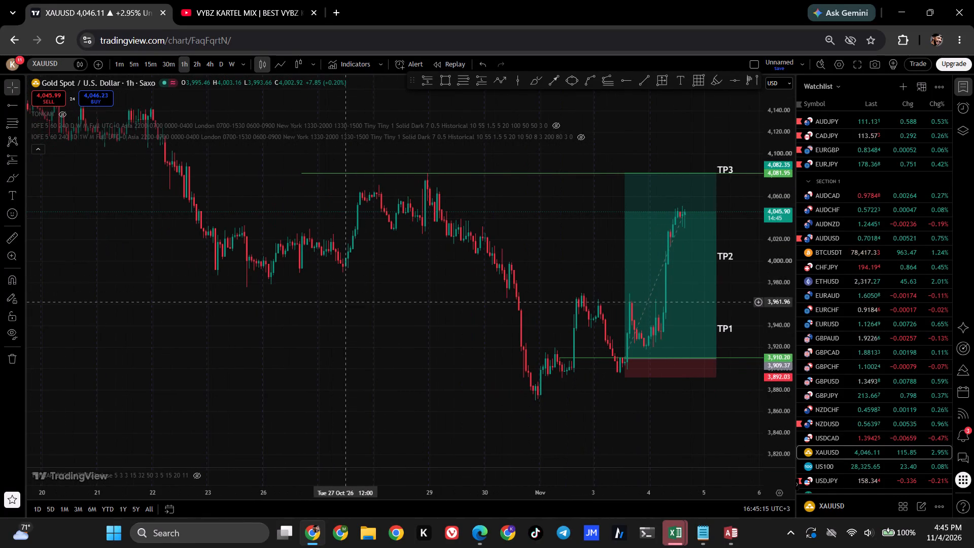
drag(380, 334, 397, 380)
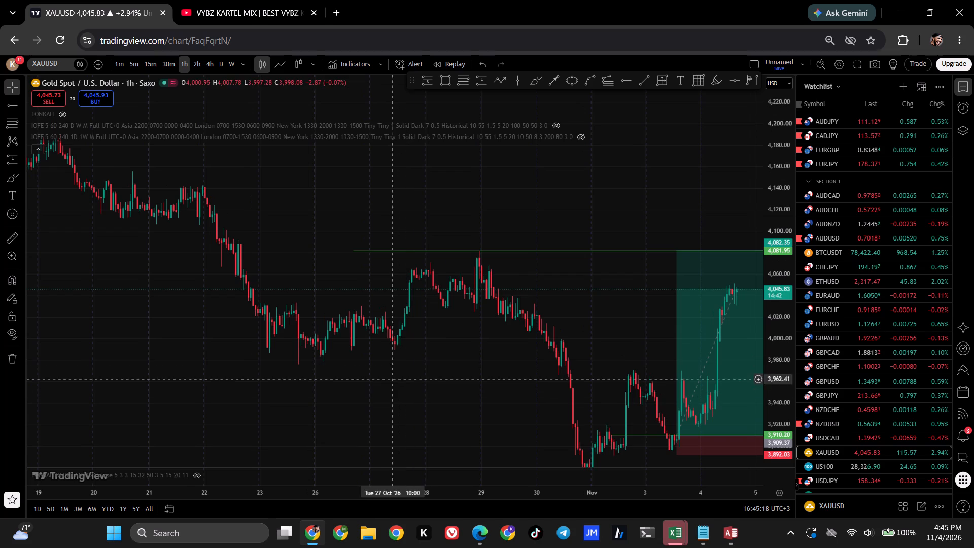
drag(368, 375, 418, 344)
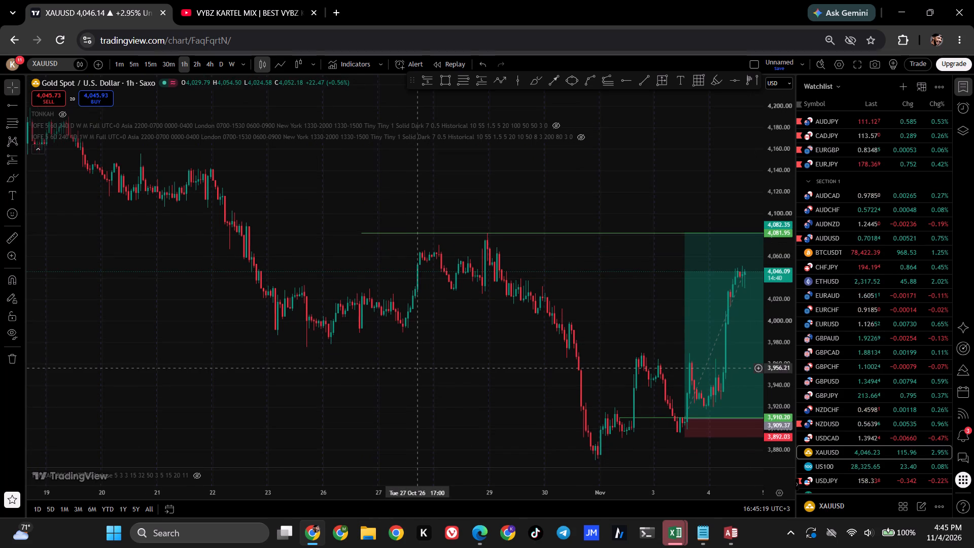
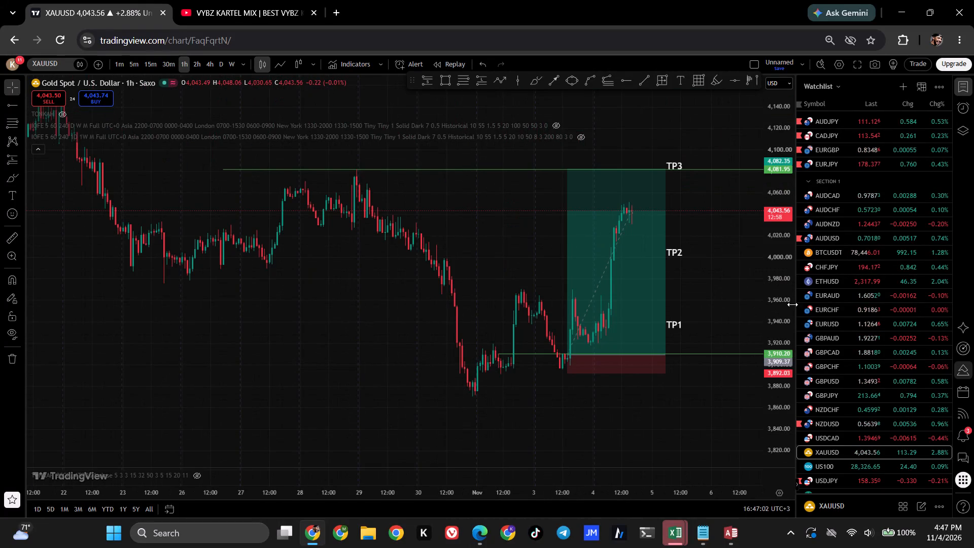
Examine the 1-hour gold decline from the late-October high near TP3 and the rally inside the long position towards its targets.
drag(781, 309, 798, 211)
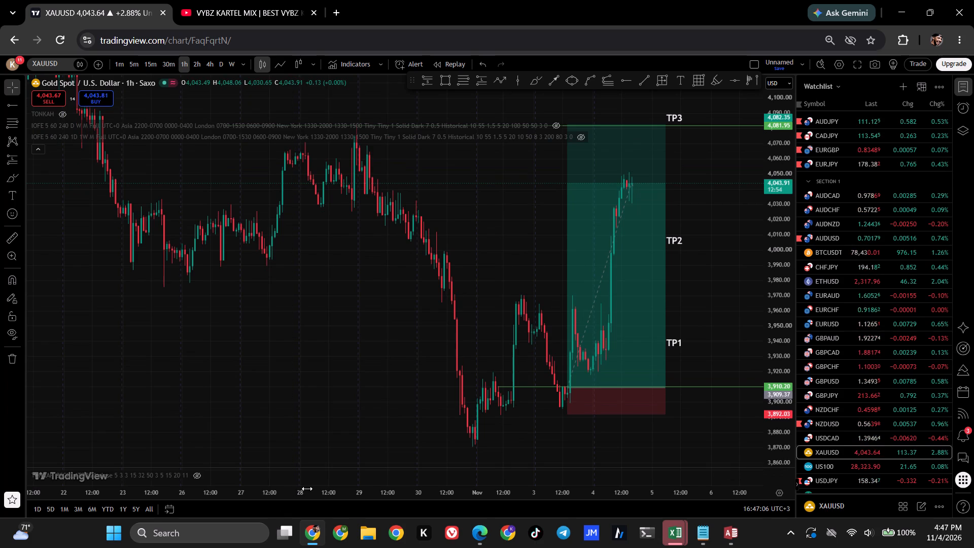
drag(294, 487, 353, 498)
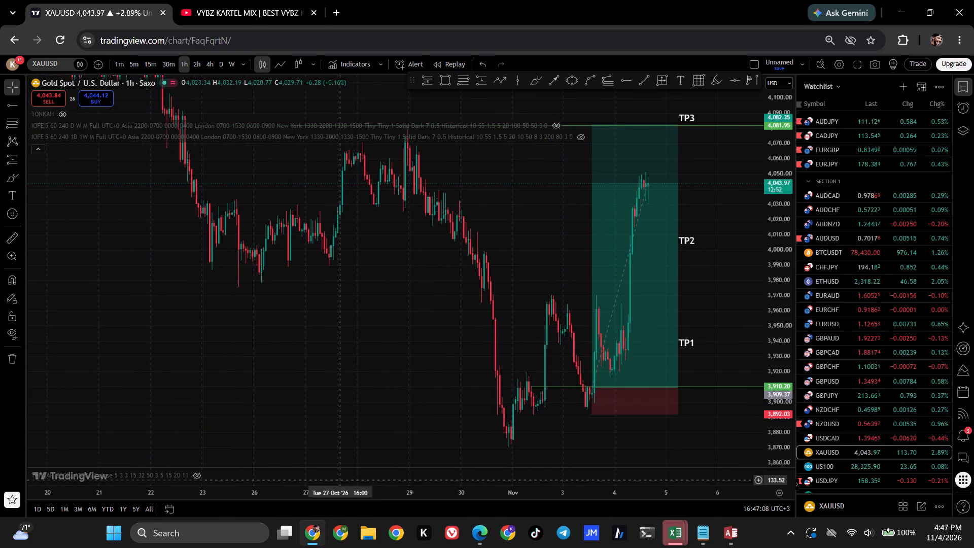
drag(299, 350, 429, 502)
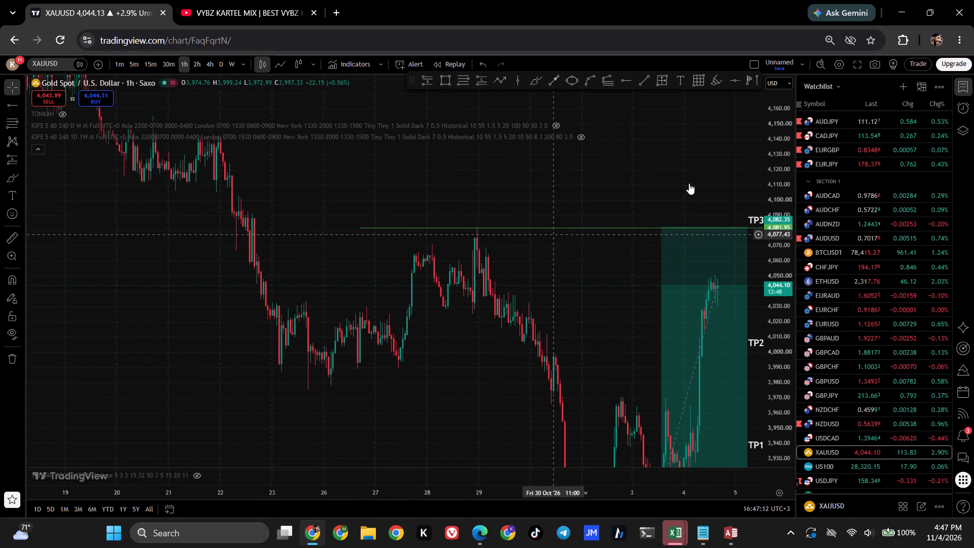
drag(773, 153, 772, 172)
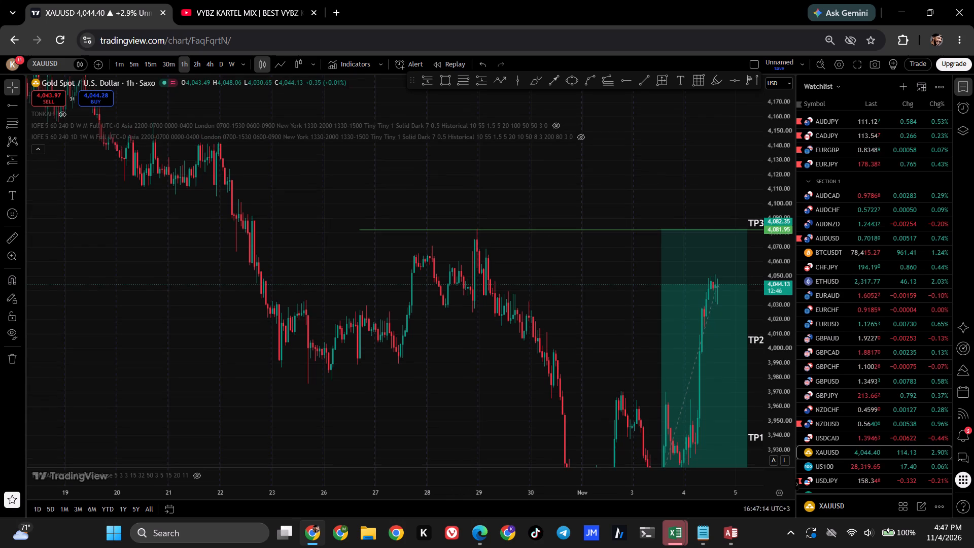
drag(702, 176, 513, 160)
drag(544, 318, 533, 316)
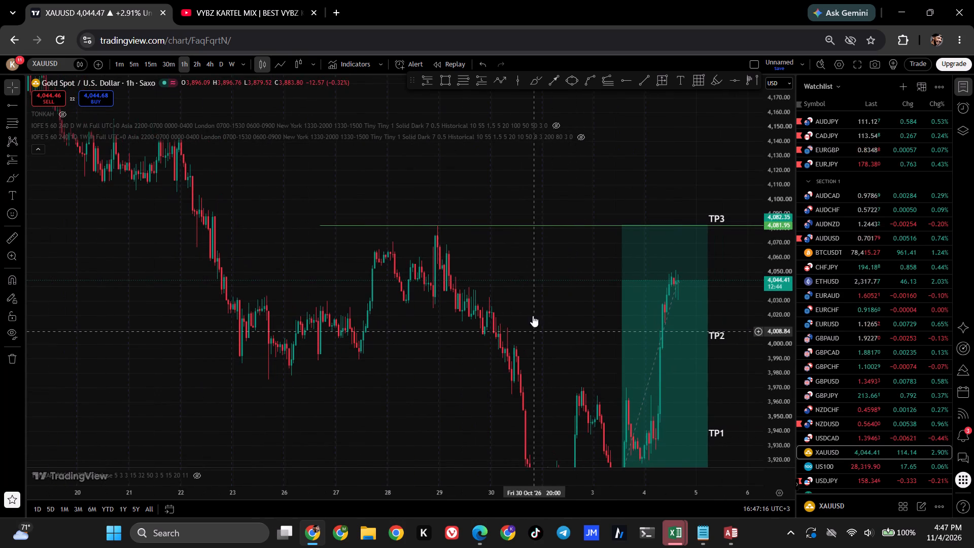
drag(533, 316, 449, 312)
drag(589, 320, 476, 274)
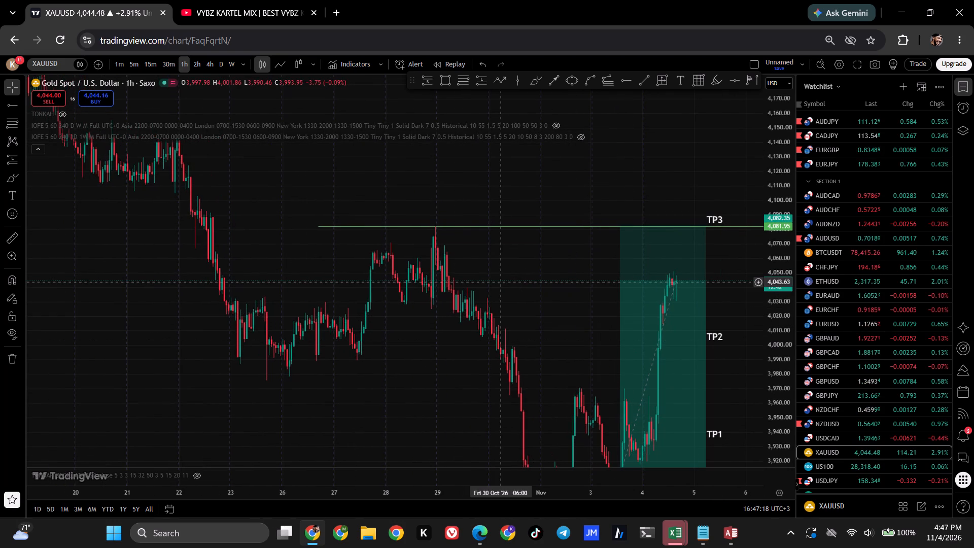
drag(476, 274, 376, 268)
drag(686, 312, 692, 191)
drag(783, 197, 777, 214)
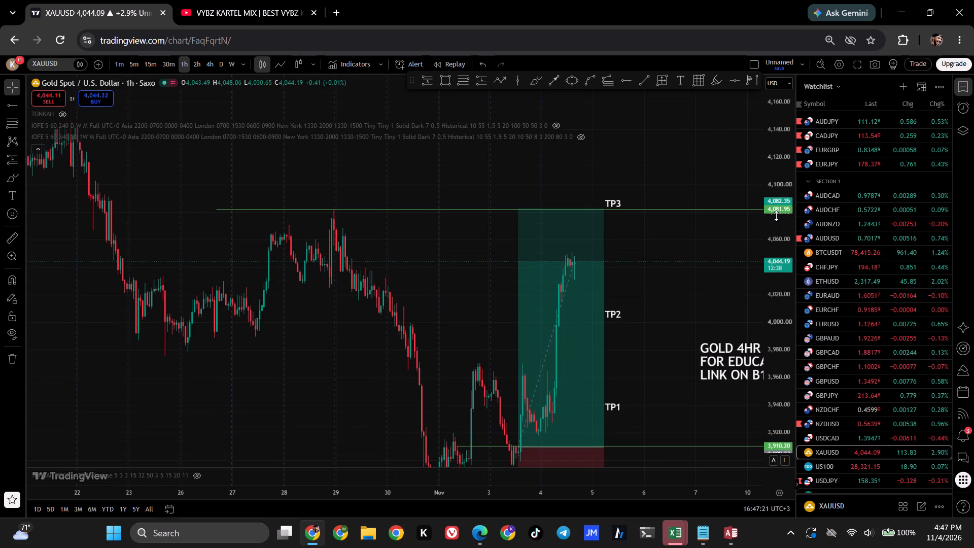
drag(656, 373, 615, 285)
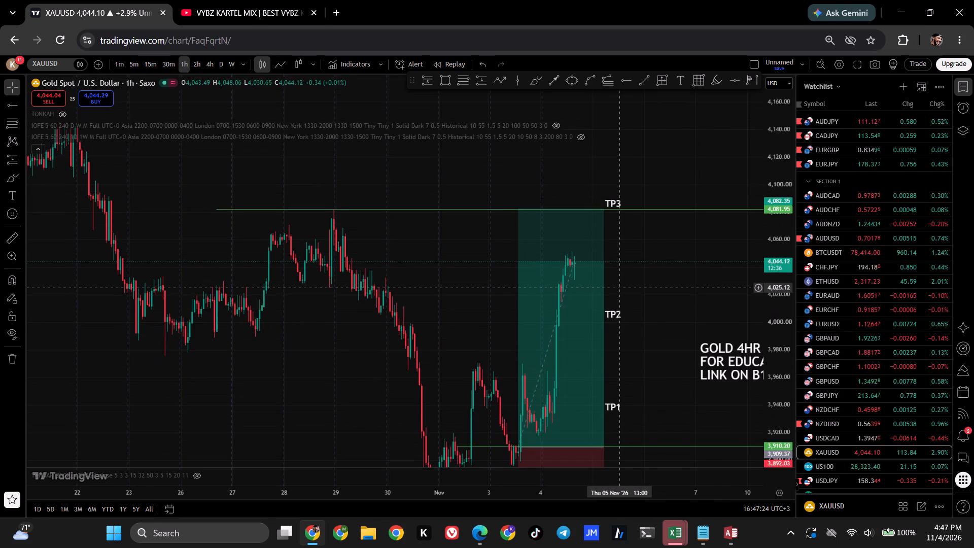
drag(645, 350, 647, 306)
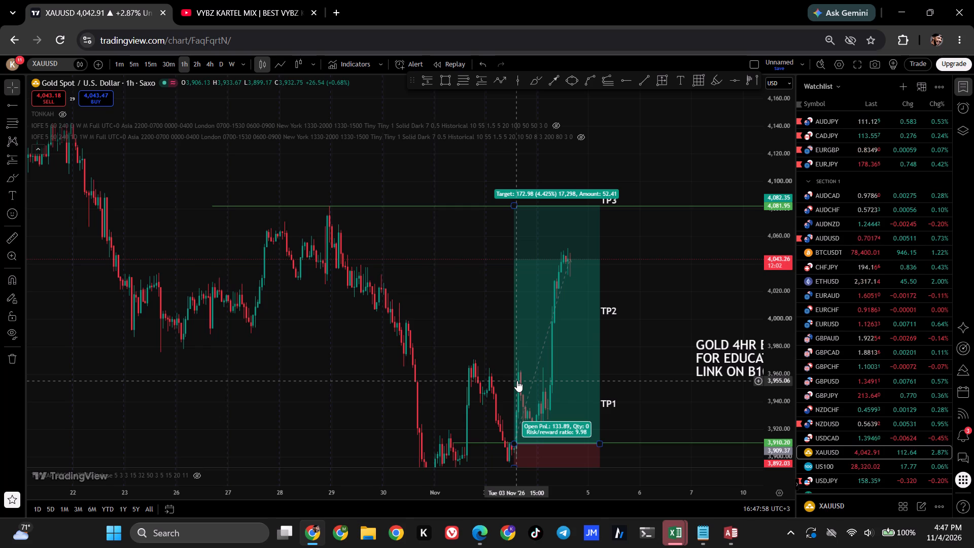
Examine the full long position from stop to TP3 against the preceding 1-hour gold swing, looking back to about 16 October.
drag(441, 318, 442, 318)
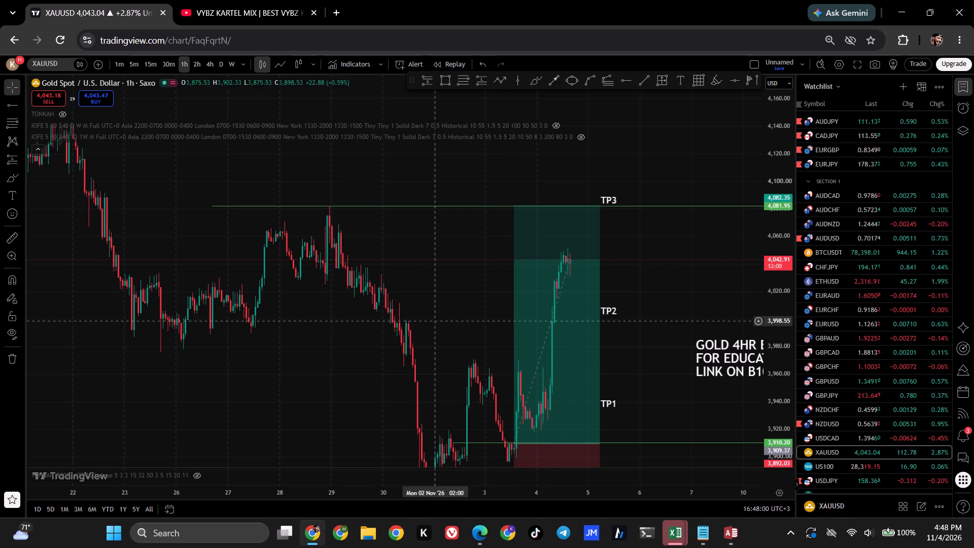
drag(442, 318, 533, 252)
drag(786, 146, 762, 220)
drag(417, 278, 484, 263)
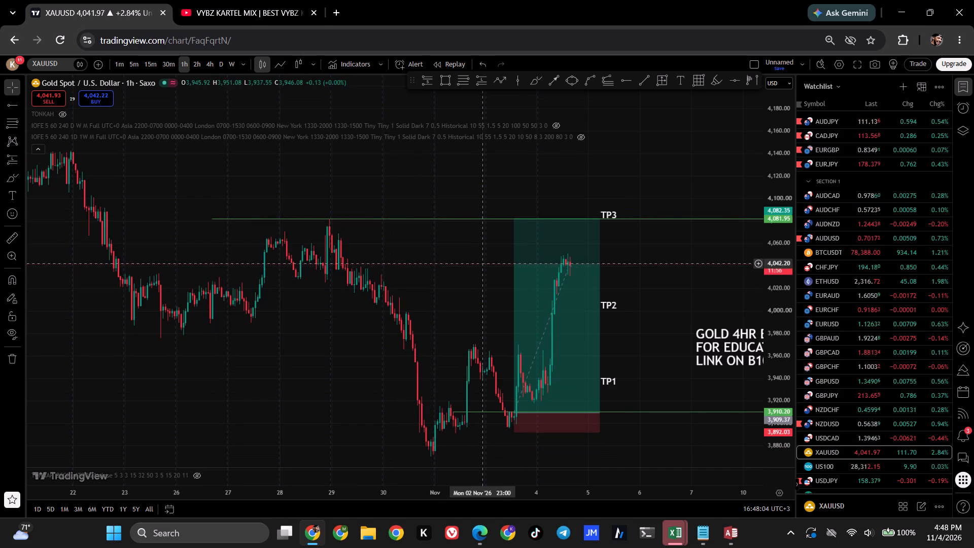
drag(484, 263, 502, 267)
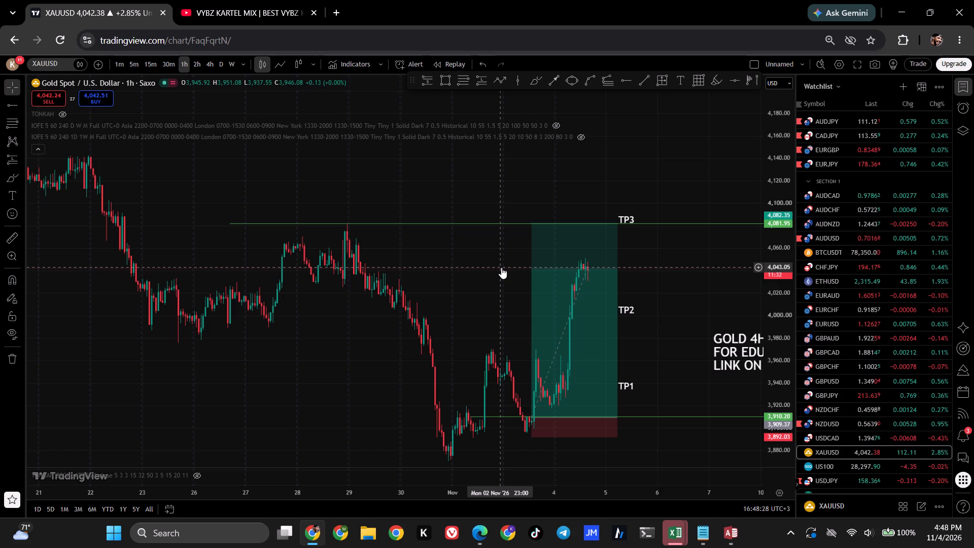
drag(355, 340, 464, 344)
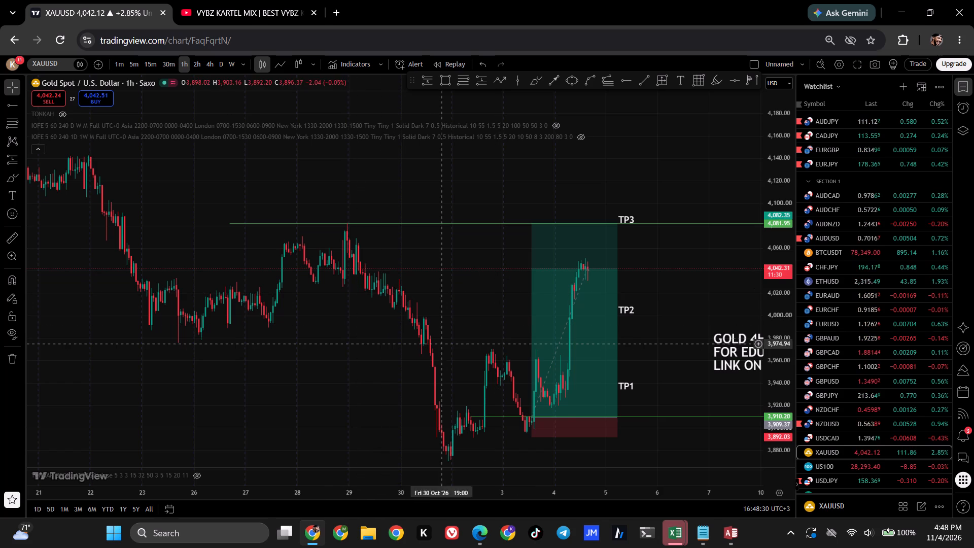
drag(464, 344, 497, 345)
drag(370, 312, 481, 314)
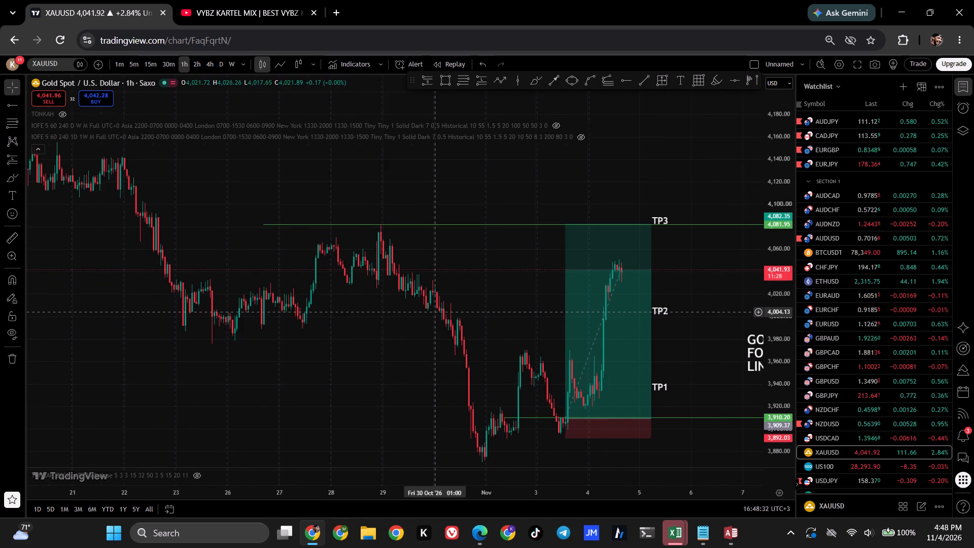
drag(481, 314, 545, 312)
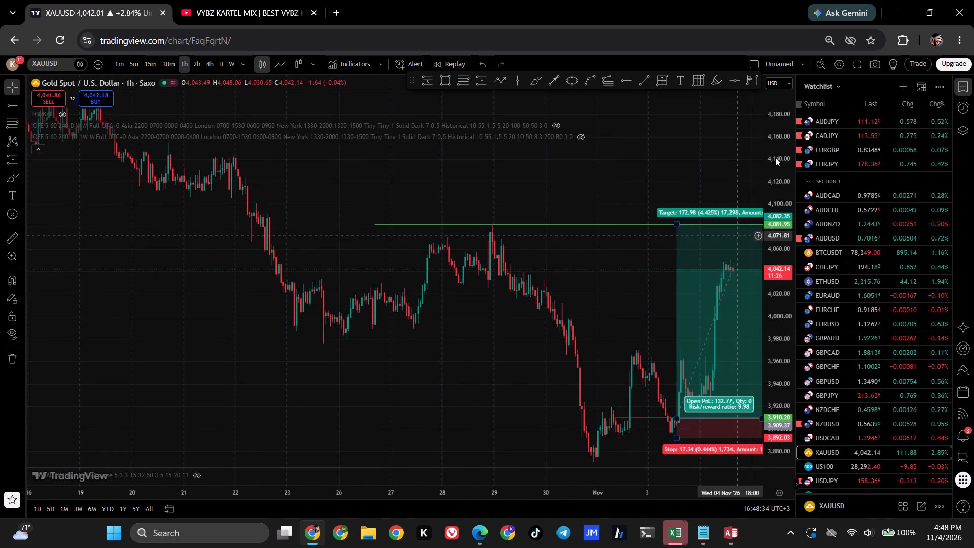
drag(774, 154, 769, 177)
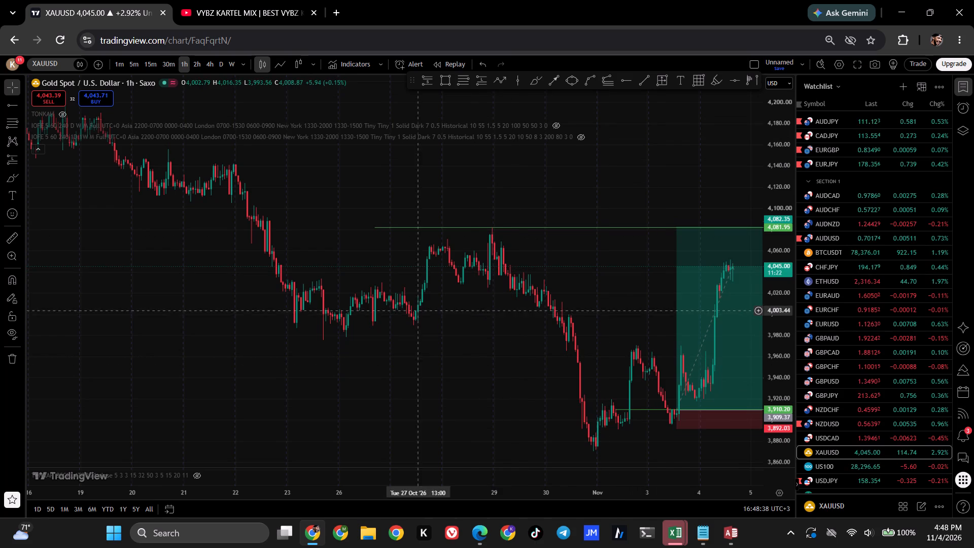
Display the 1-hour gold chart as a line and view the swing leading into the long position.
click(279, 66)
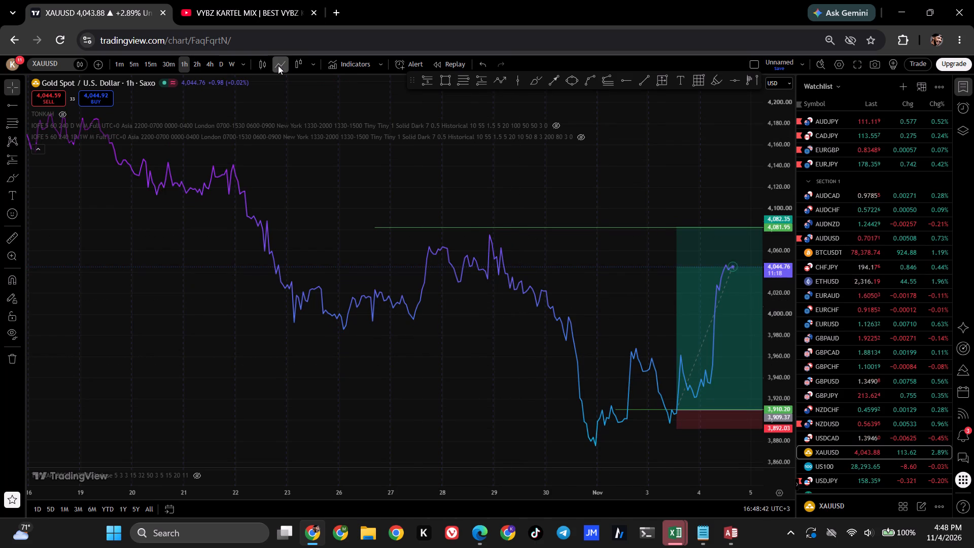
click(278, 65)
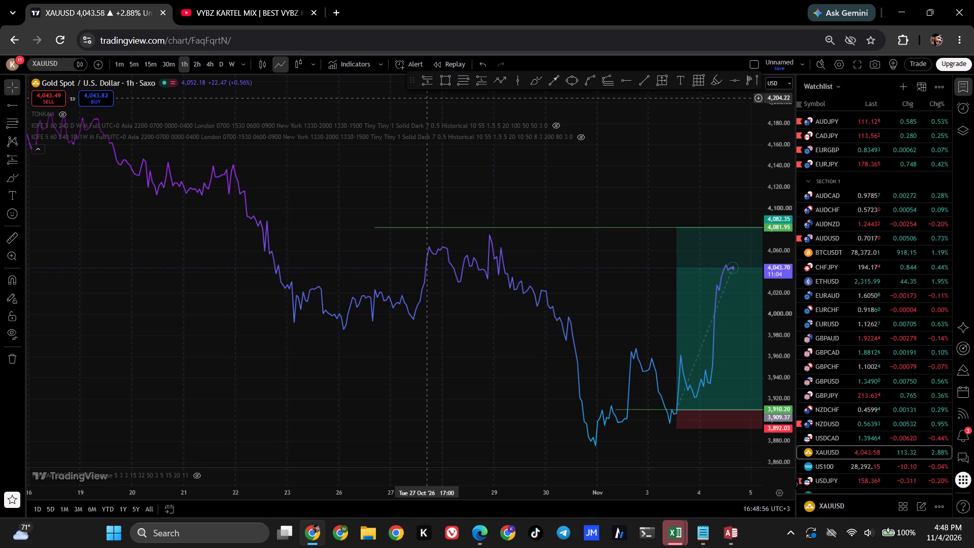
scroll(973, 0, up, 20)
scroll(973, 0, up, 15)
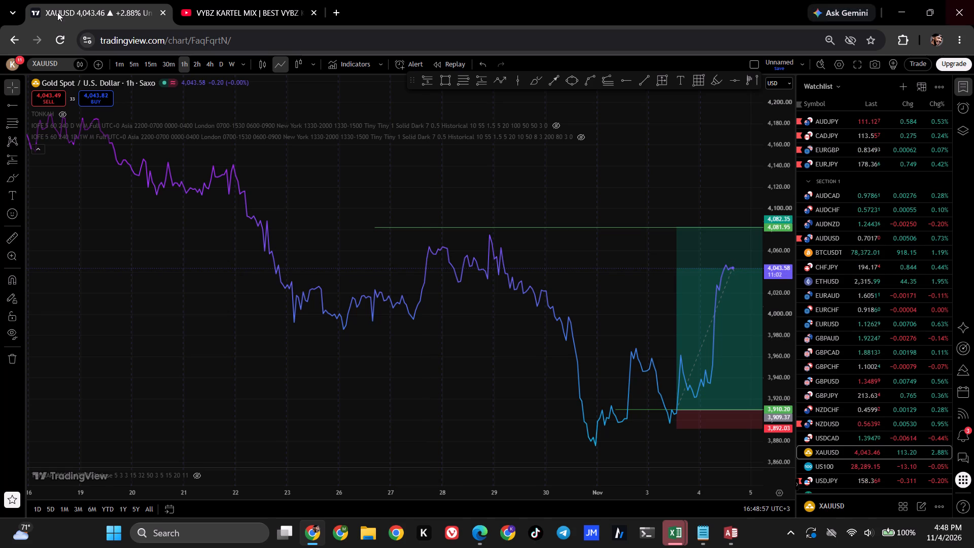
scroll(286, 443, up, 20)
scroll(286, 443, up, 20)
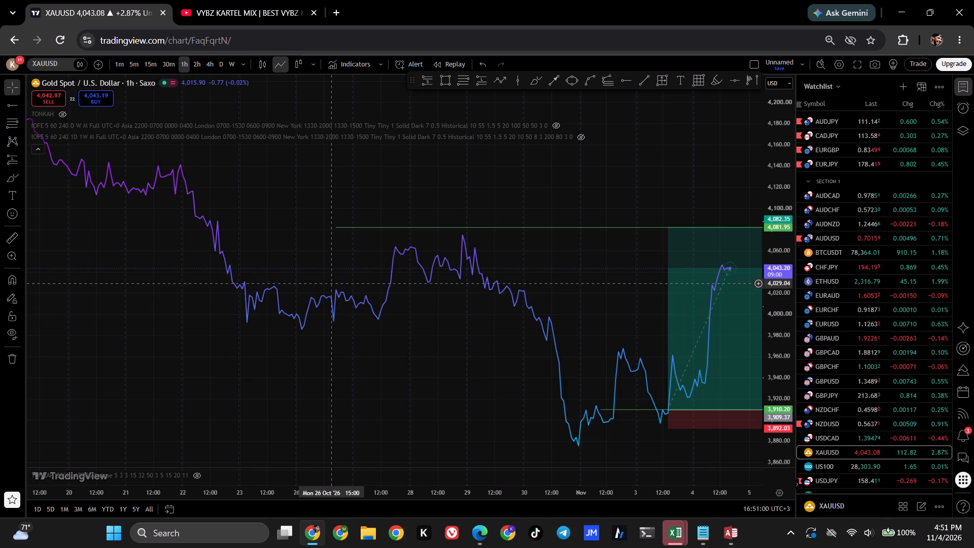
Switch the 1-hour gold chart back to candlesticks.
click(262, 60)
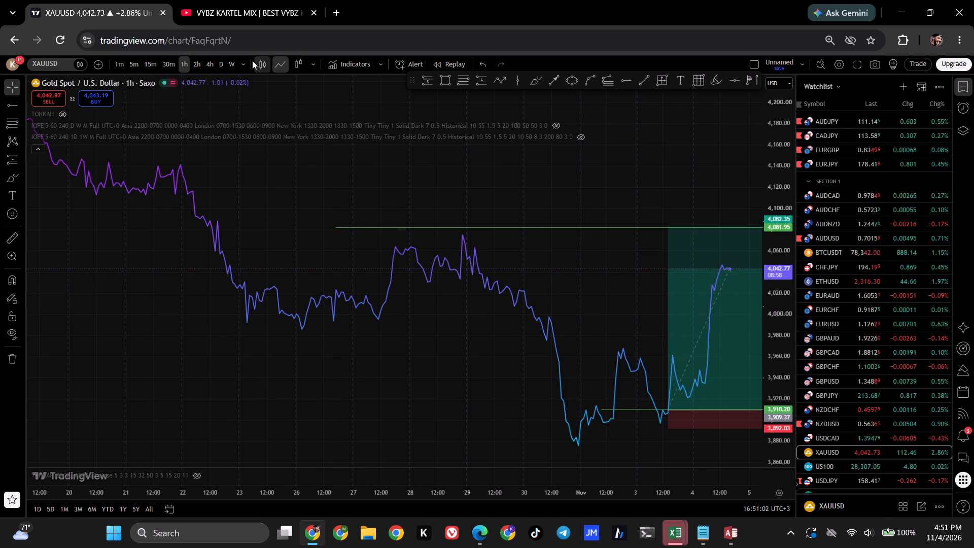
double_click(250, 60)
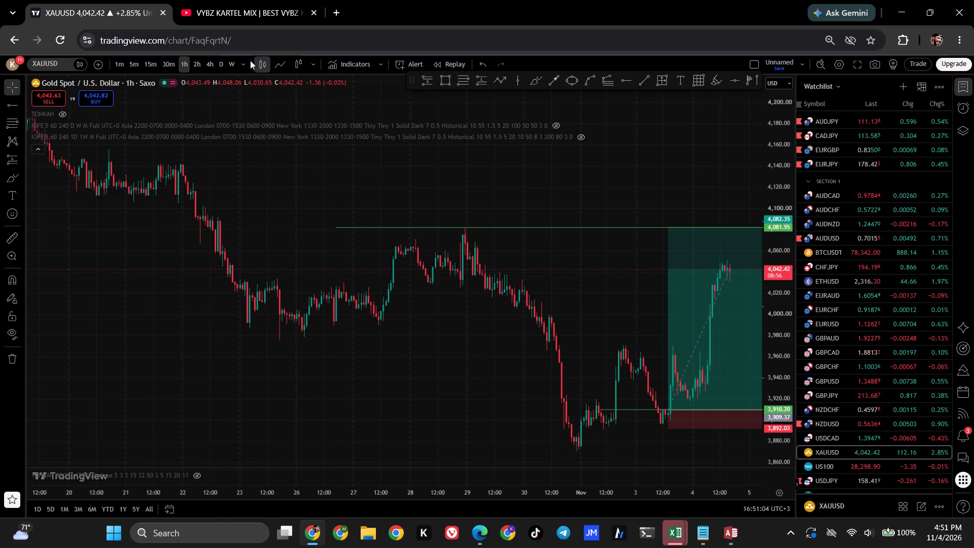
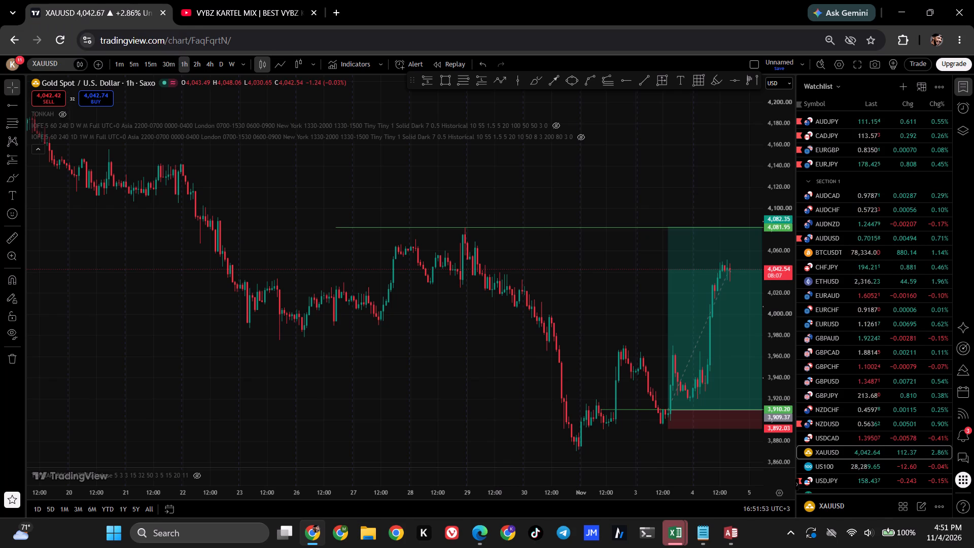
Draw a path tracing the 30 October decline to about 3,865, the bounce to 3,913, the dip to 3,894 and the rally to about 3,962.
drag(578, 348, 514, 268)
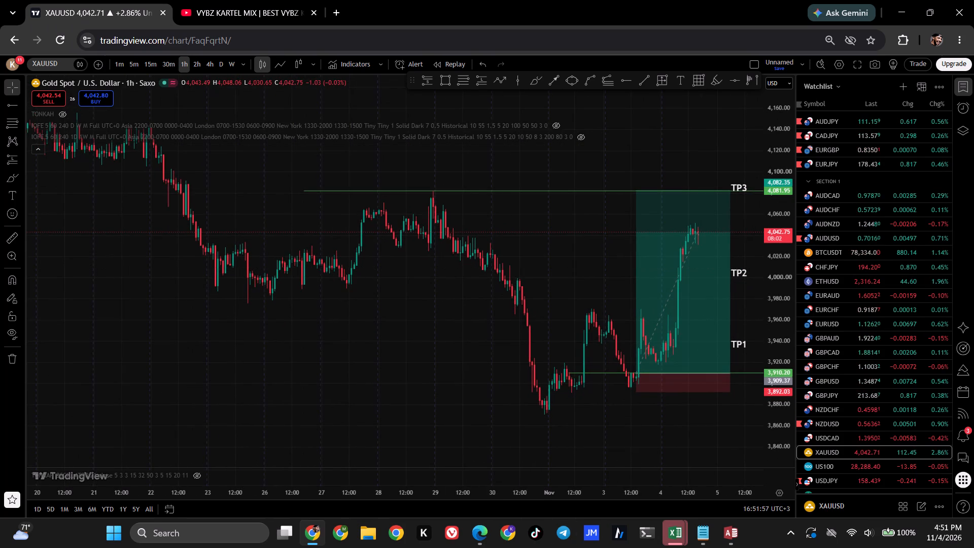
drag(518, 496, 515, 492)
drag(515, 491, 453, 464)
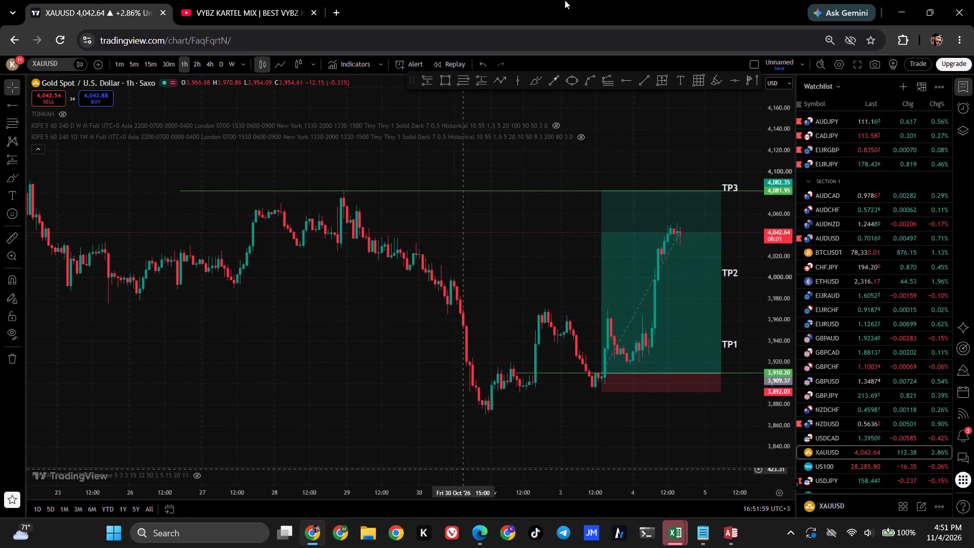
click(505, 75)
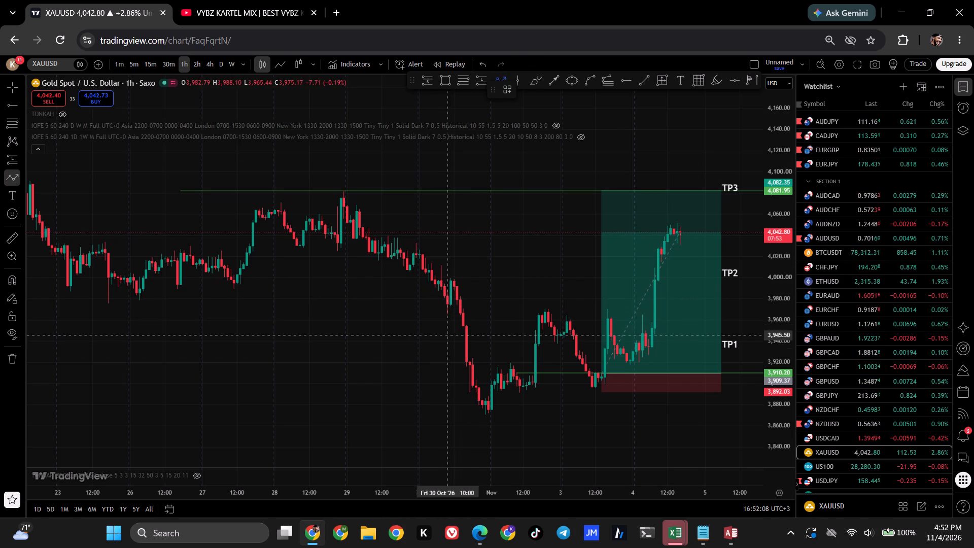
drag(468, 350, 473, 379)
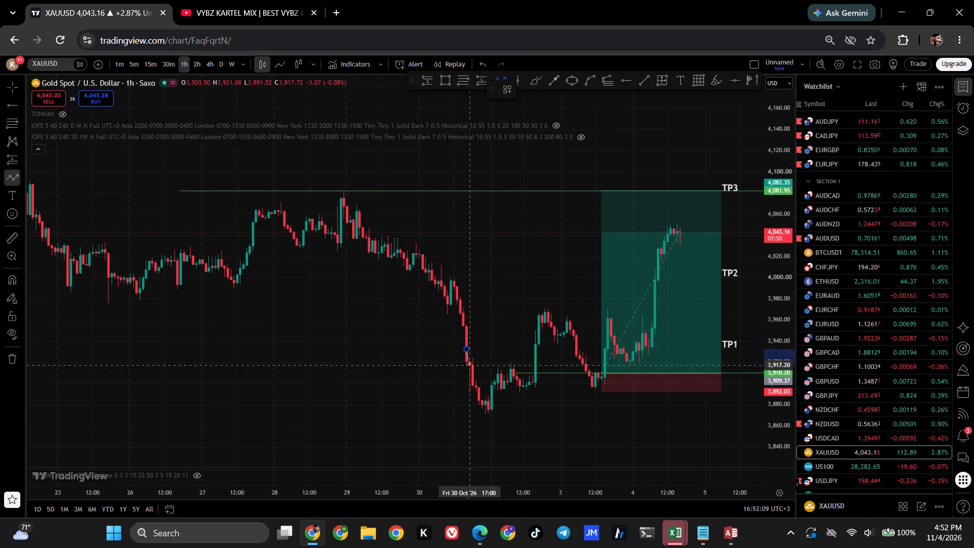
drag(473, 379, 490, 420)
drag(490, 420, 517, 381)
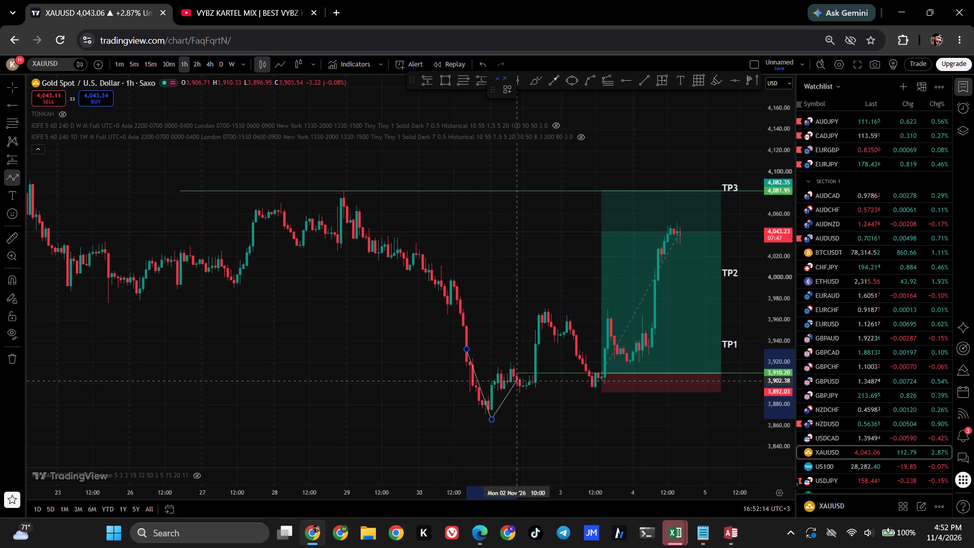
drag(517, 381, 509, 370)
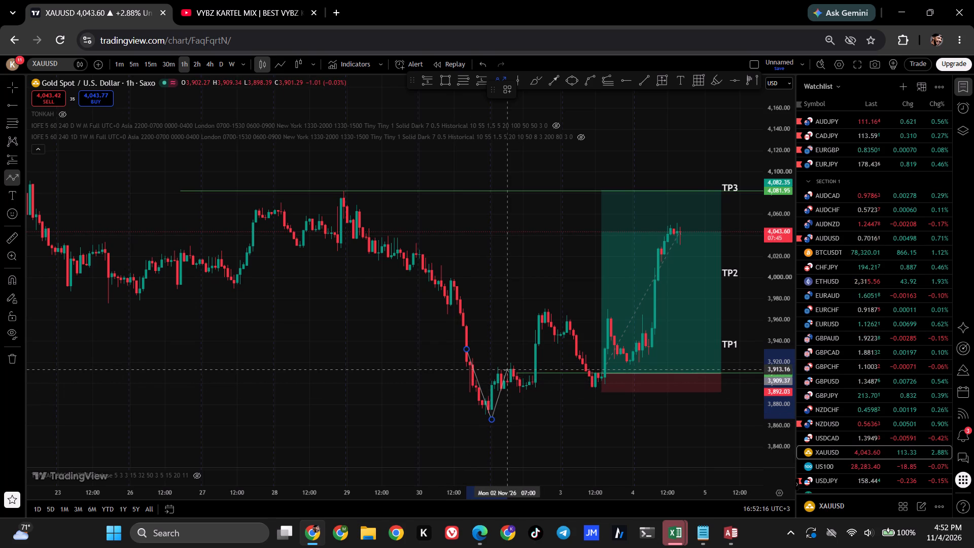
drag(509, 370, 511, 369)
drag(512, 369, 532, 390)
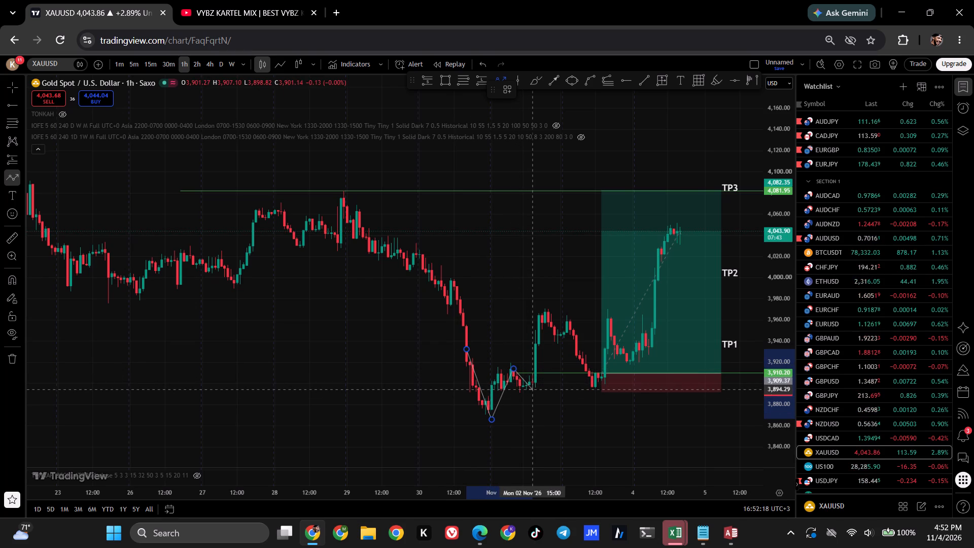
drag(532, 390, 531, 390)
drag(531, 390, 535, 374)
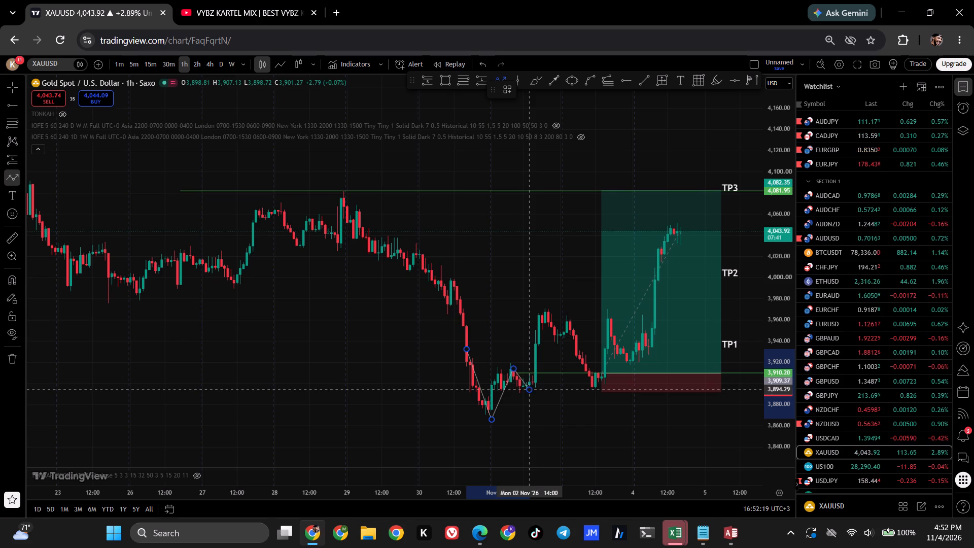
drag(535, 374, 548, 371)
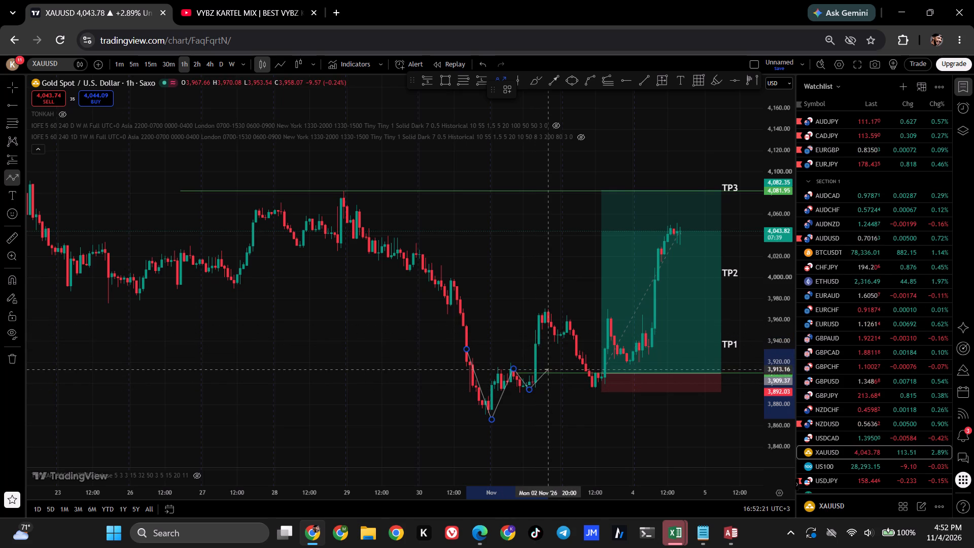
drag(548, 371, 544, 369)
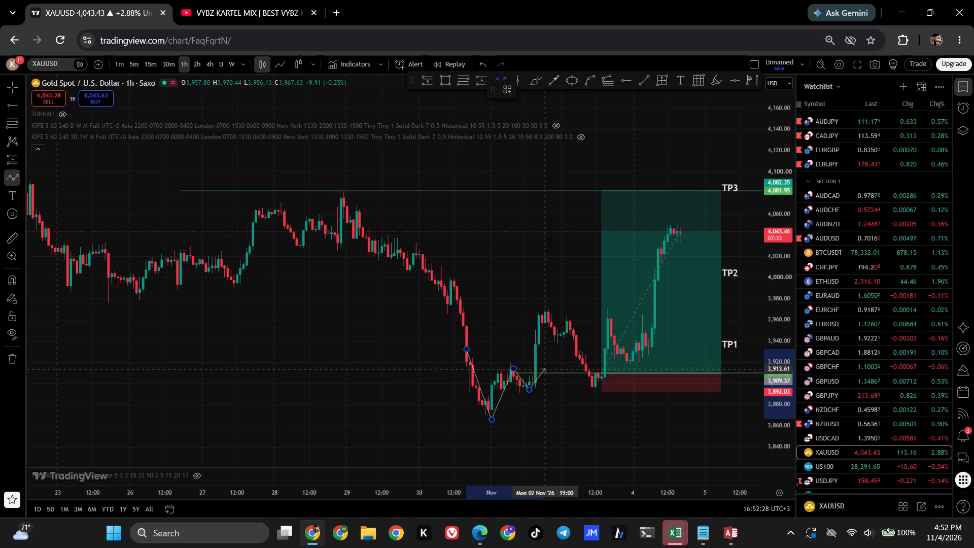
drag(544, 369, 543, 327)
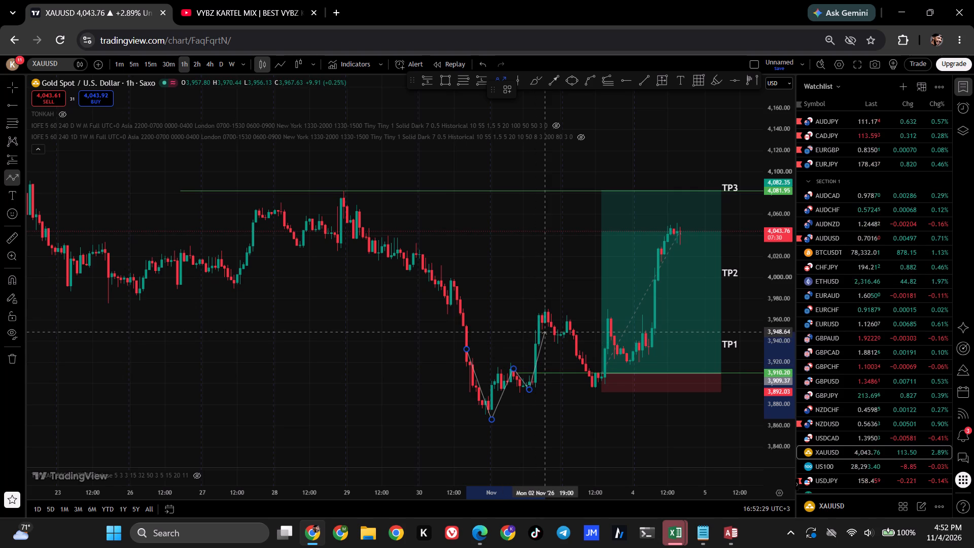
drag(543, 327, 544, 318)
triple_click(544, 318)
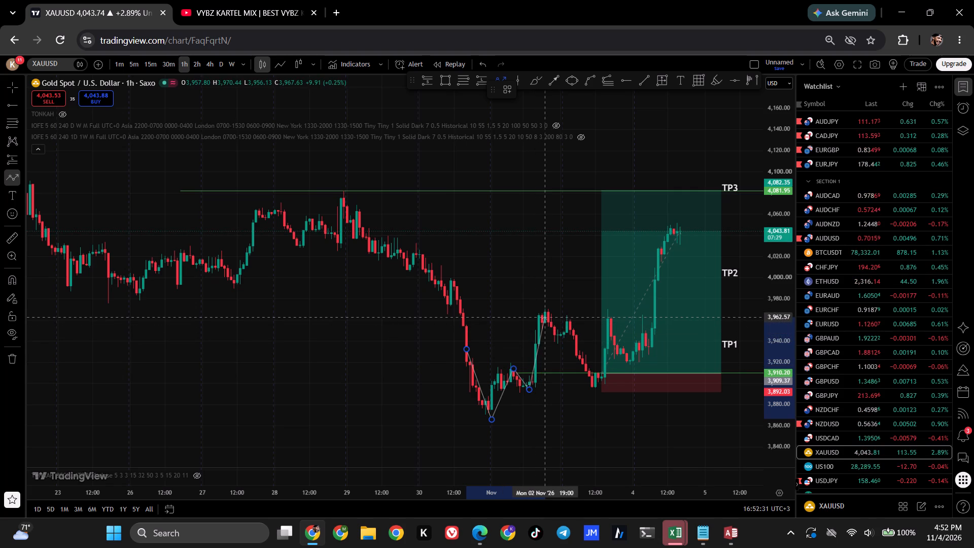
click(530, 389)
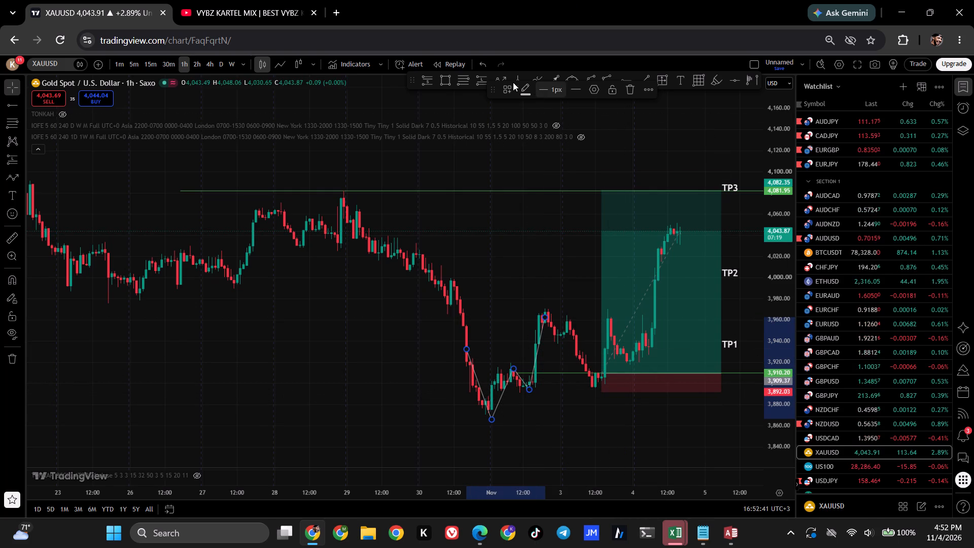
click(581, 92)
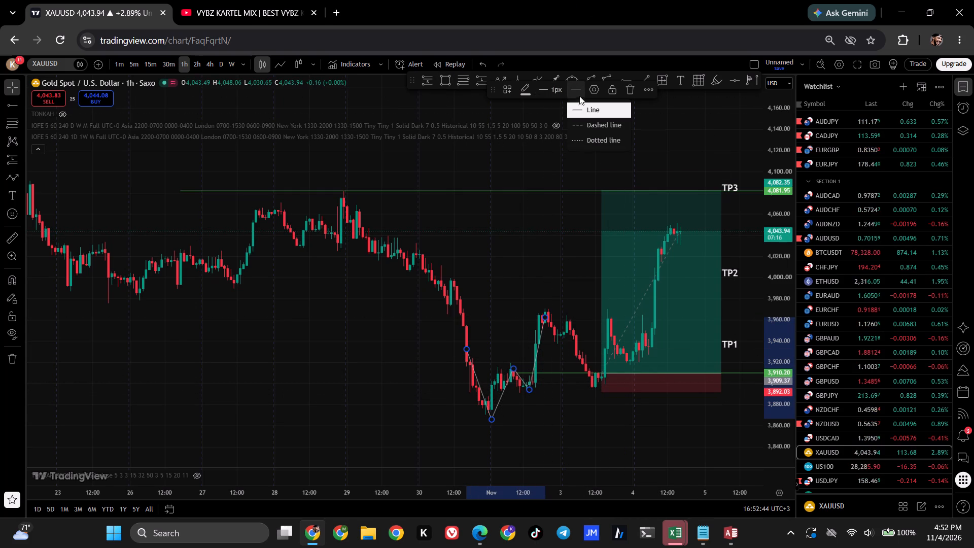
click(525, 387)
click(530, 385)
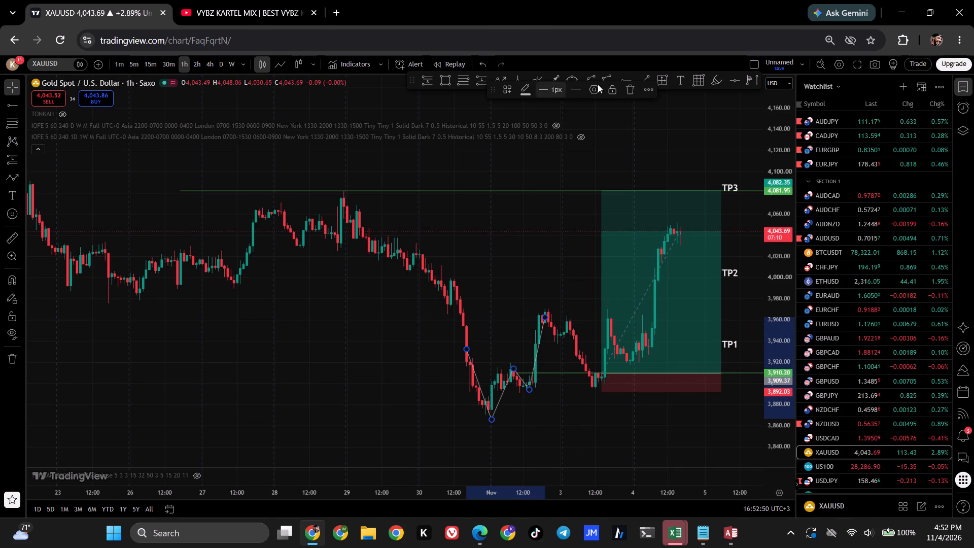
Place a horizontal ray at about 3,898 from the path's higher low on 2 November, under the existing 3,910.20 ray.
click(624, 79)
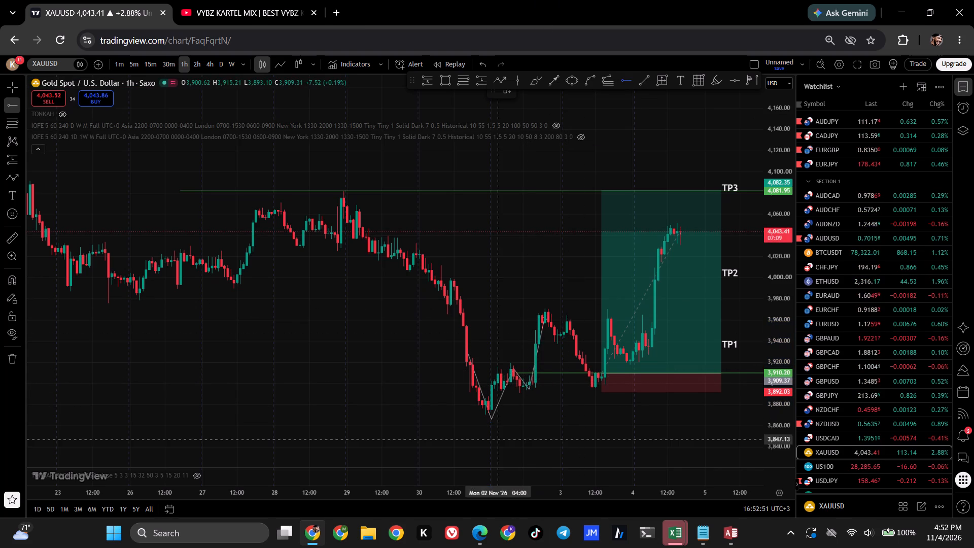
click(533, 386)
click(533, 386)
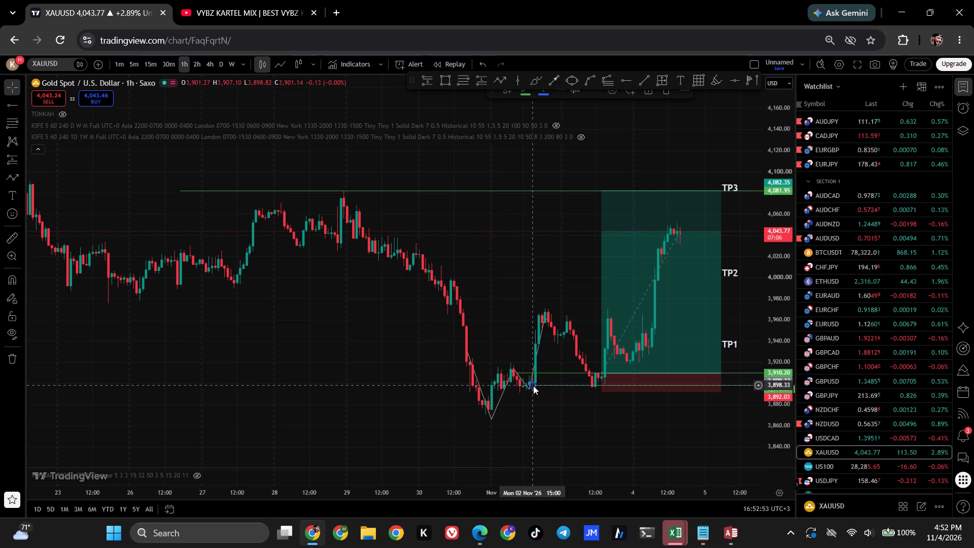
drag(782, 397, 783, 394)
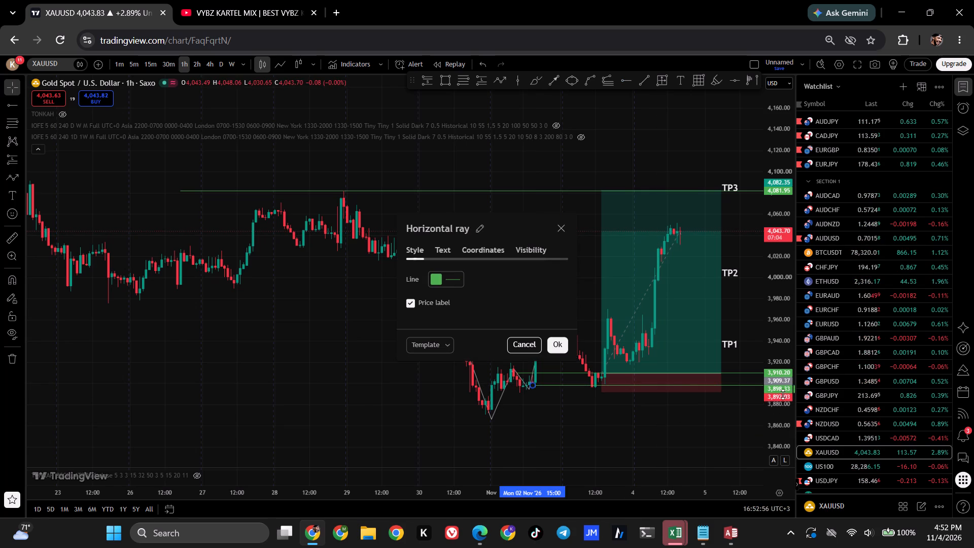
drag(783, 394, 792, 336)
Examine the earlier 1-hour gold price action back to 19 October, including the 22 October decline and the range before the late-October high.
drag(511, 301, 505, 222)
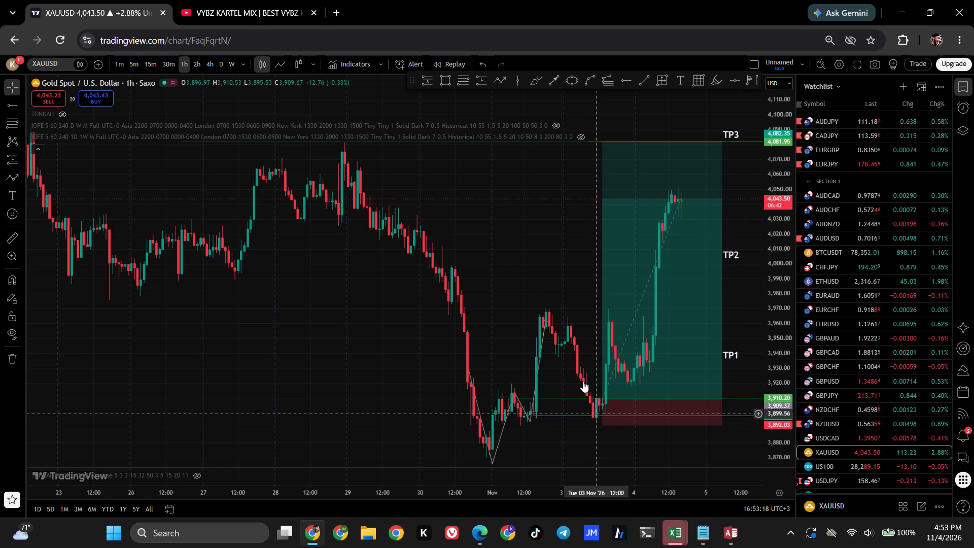
drag(350, 284, 449, 331)
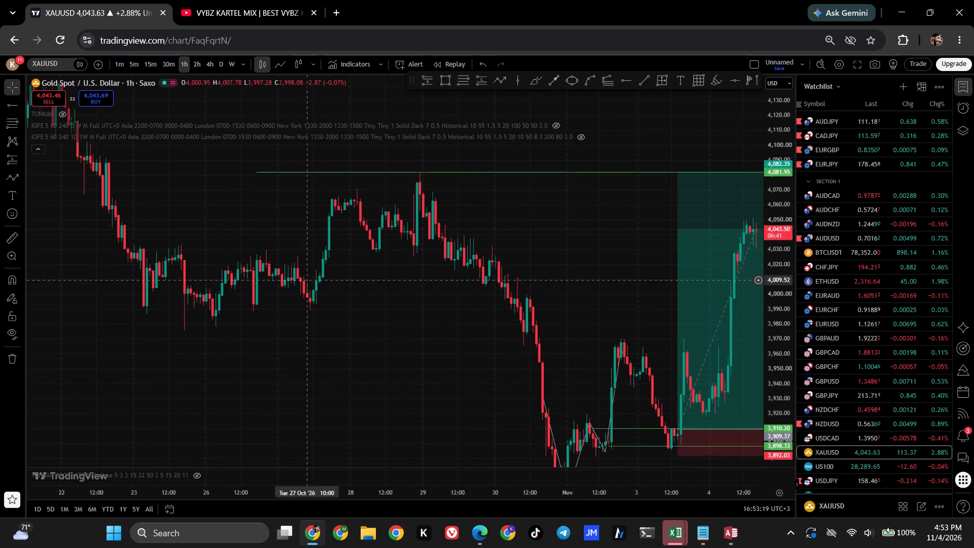
drag(261, 214, 356, 272)
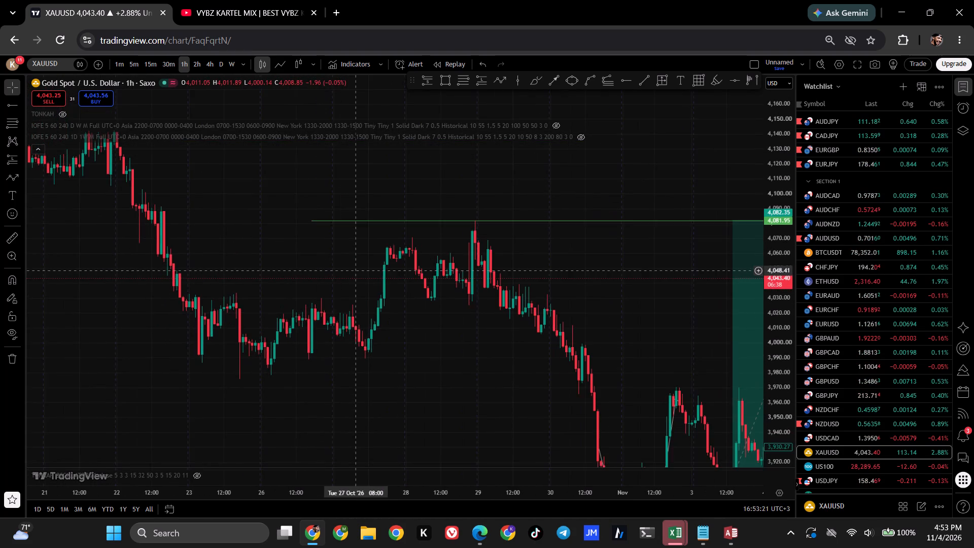
drag(356, 272, 358, 275)
drag(310, 263, 453, 310)
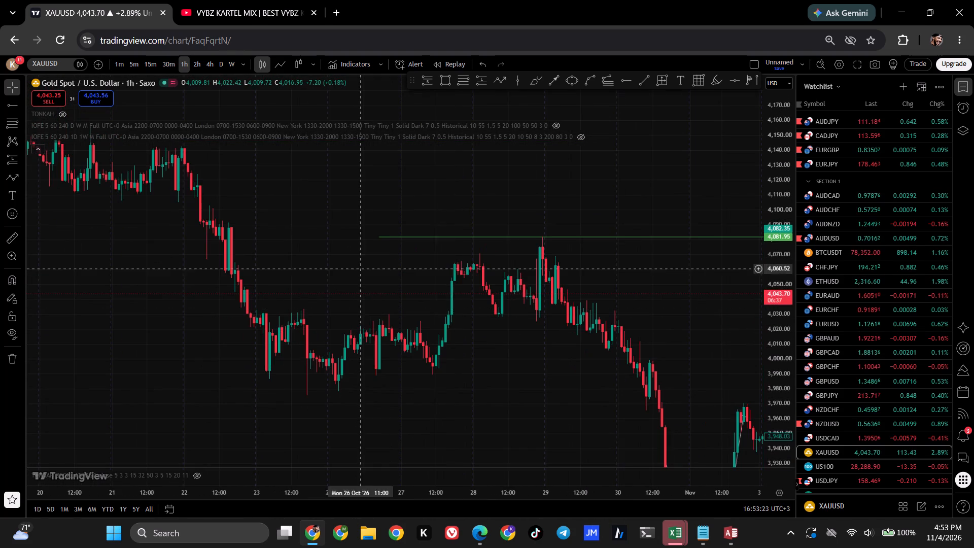
drag(262, 230, 383, 292)
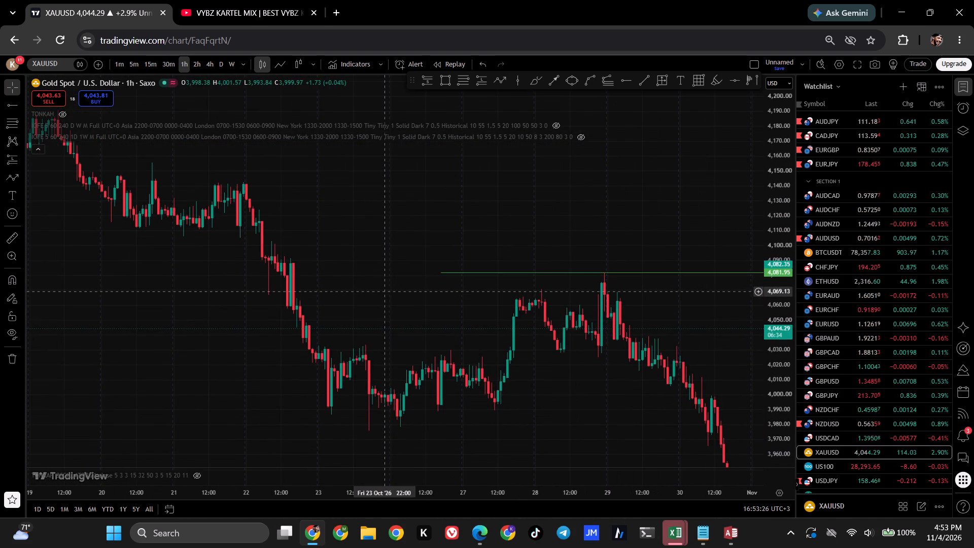
drag(383, 292, 382, 291)
drag(364, 294, 404, 256)
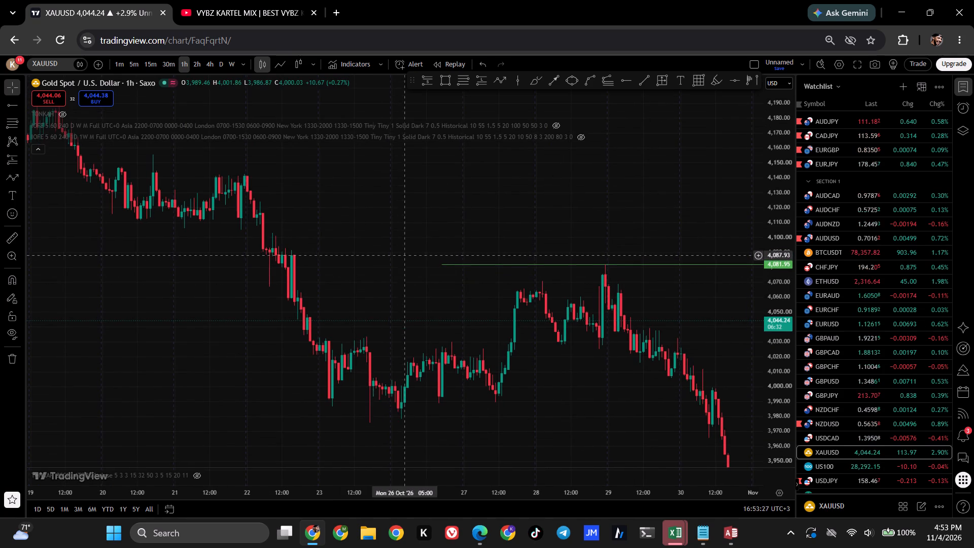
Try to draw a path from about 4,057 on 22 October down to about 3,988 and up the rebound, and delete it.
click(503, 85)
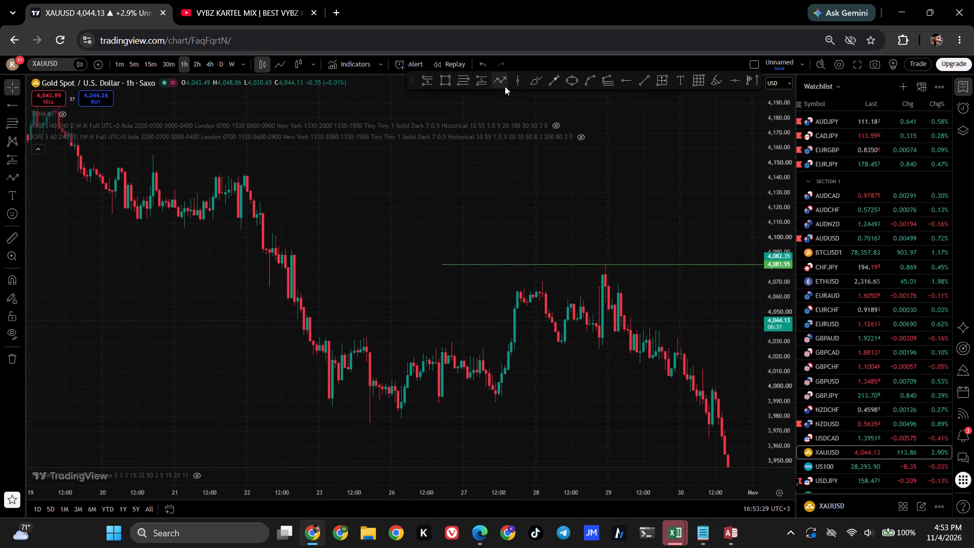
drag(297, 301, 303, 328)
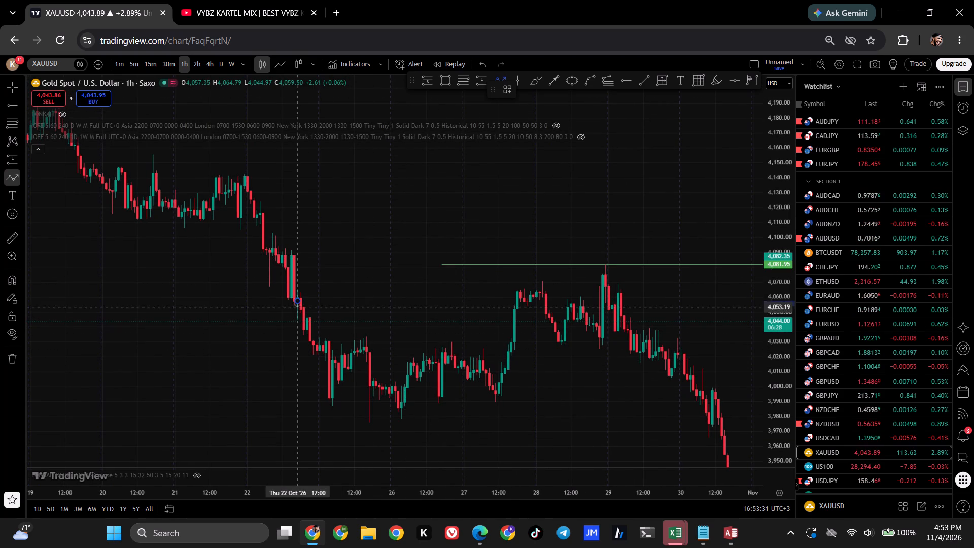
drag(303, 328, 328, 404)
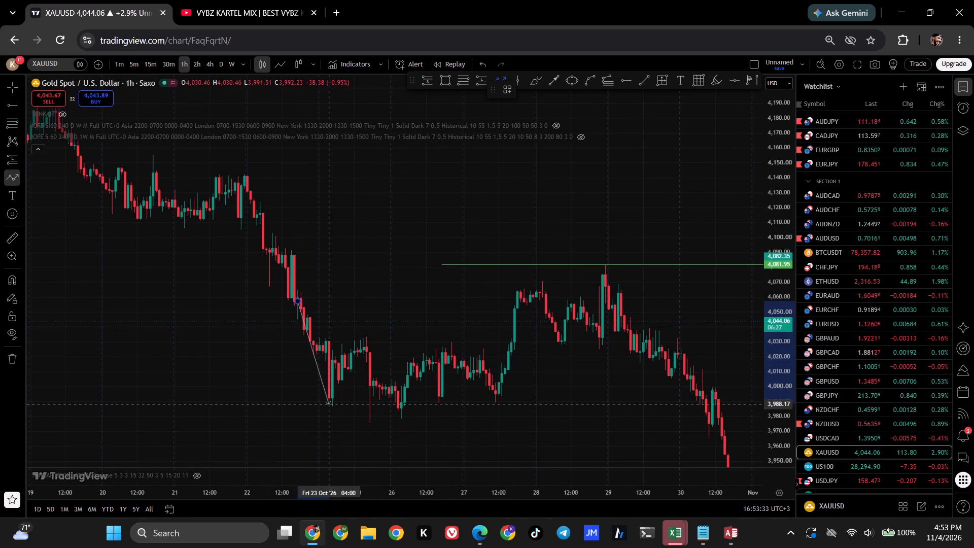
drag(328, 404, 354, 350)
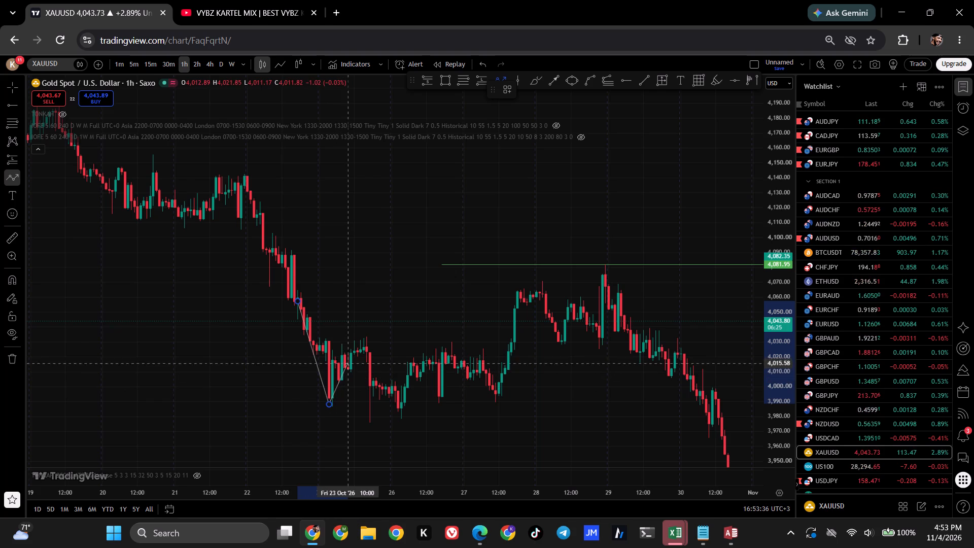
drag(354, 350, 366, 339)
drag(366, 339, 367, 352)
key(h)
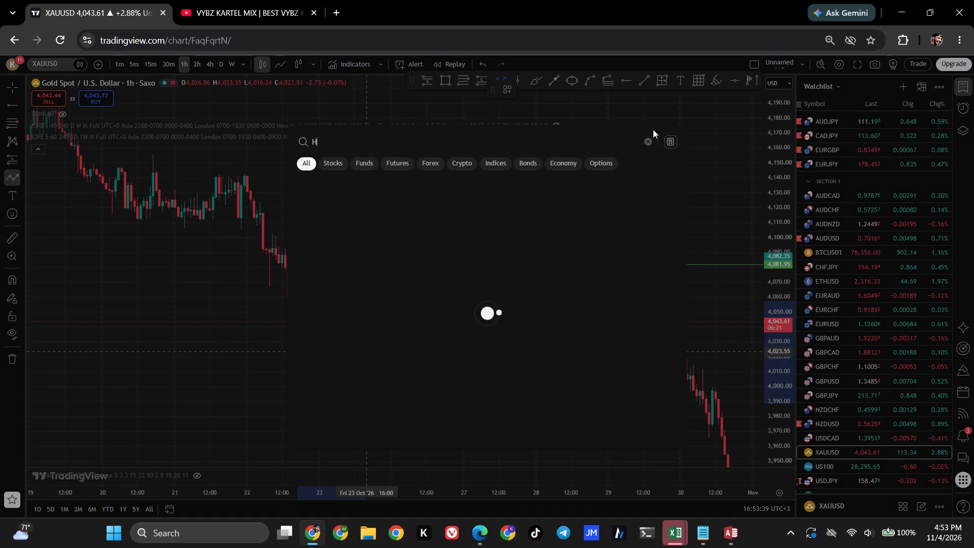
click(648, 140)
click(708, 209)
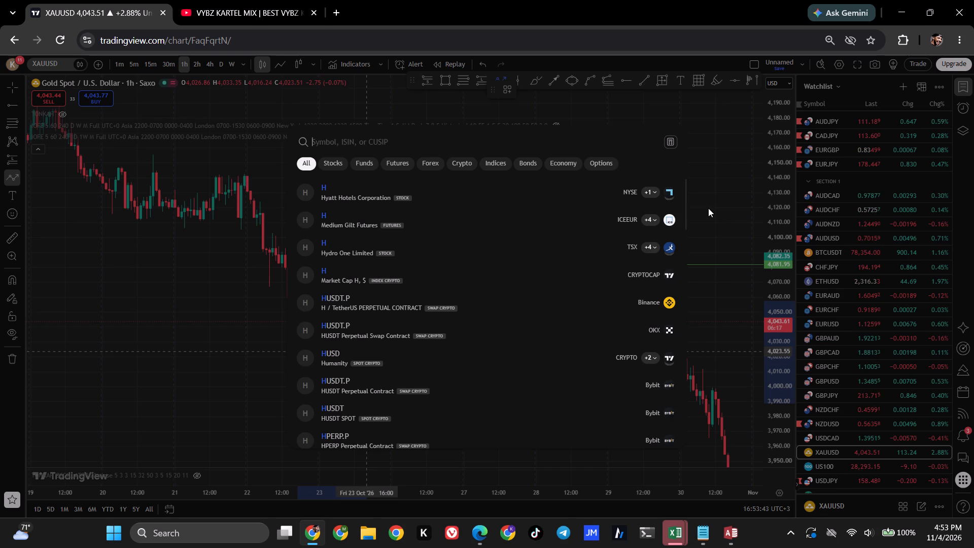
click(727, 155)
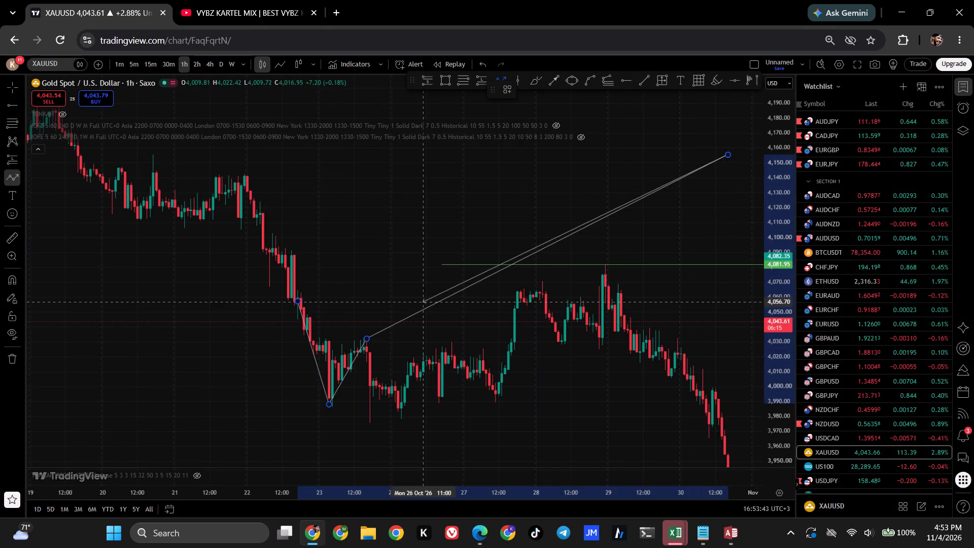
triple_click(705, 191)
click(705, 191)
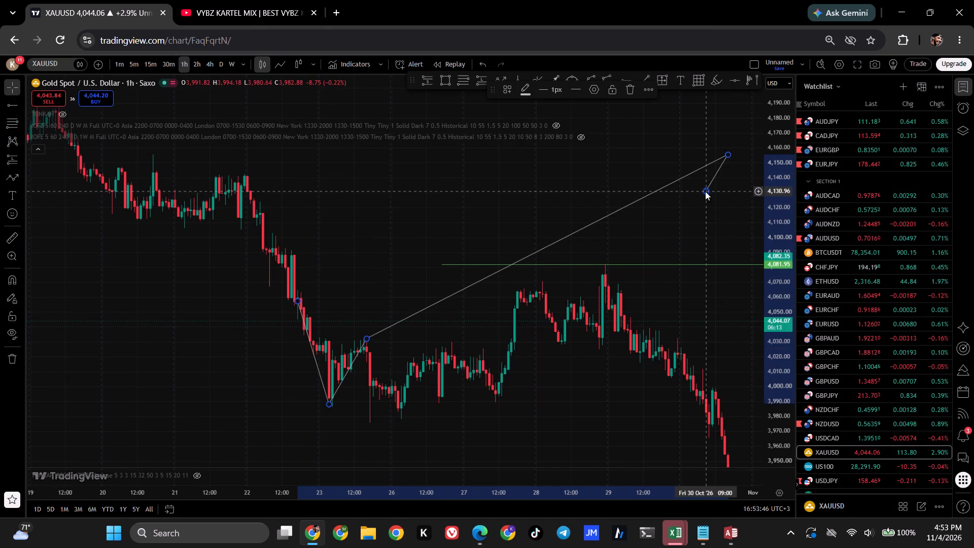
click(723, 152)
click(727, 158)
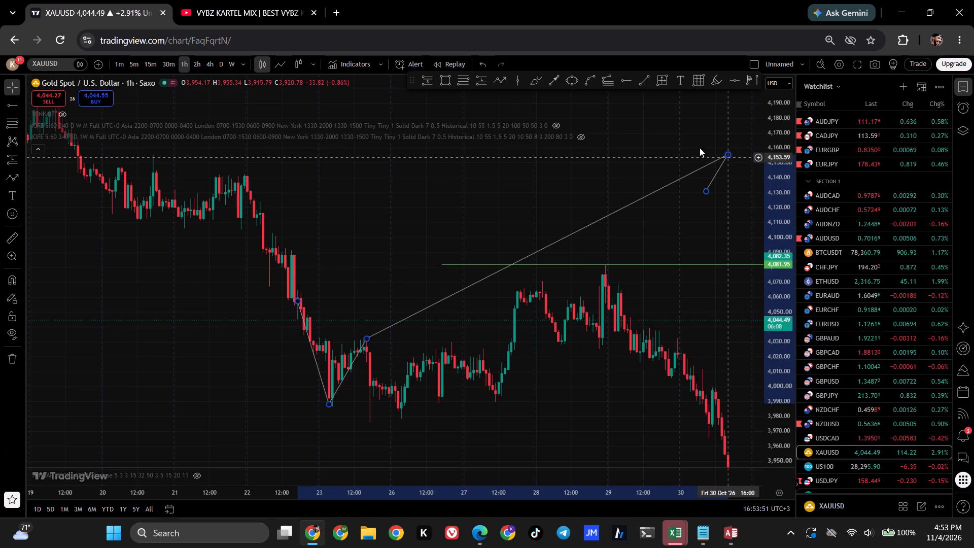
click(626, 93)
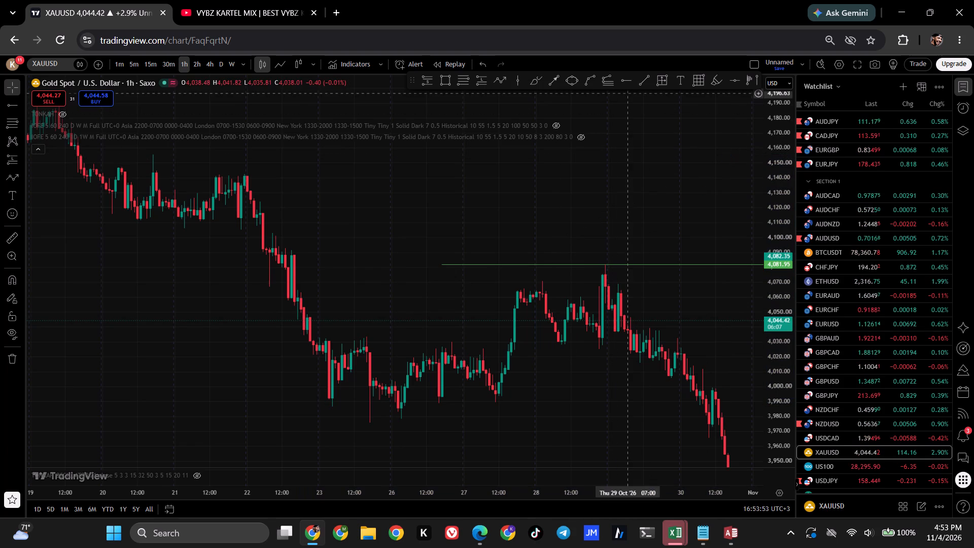
Draw a path from about 4,057 on 22 October down to 3,988, up to about 4,027, and down to about 3,981 on 23 October.
click(499, 80)
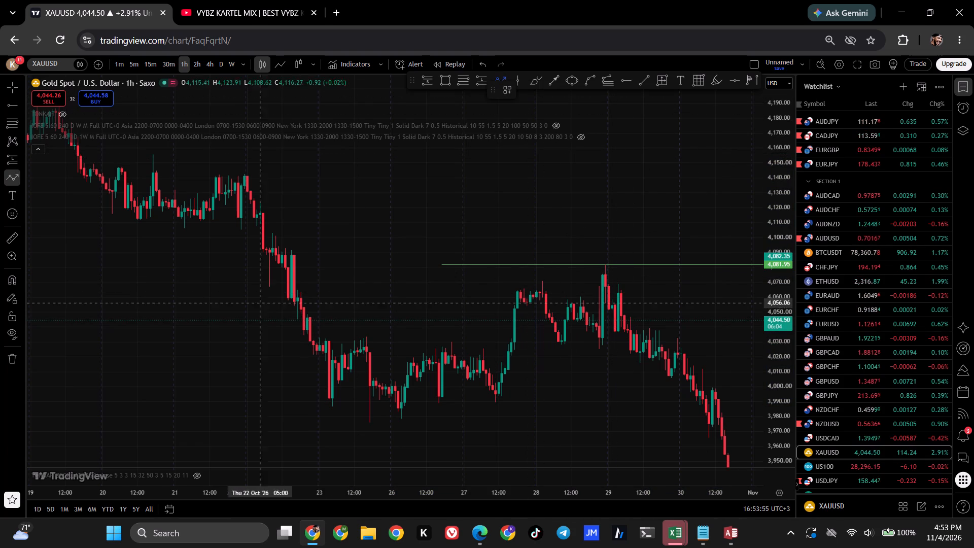
drag(299, 301, 325, 397)
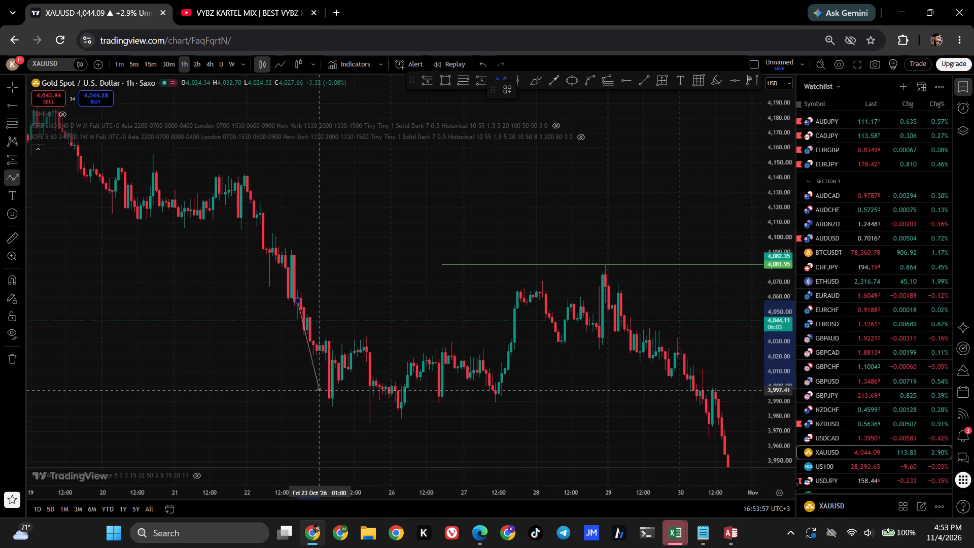
drag(325, 397, 326, 405)
drag(326, 405, 337, 390)
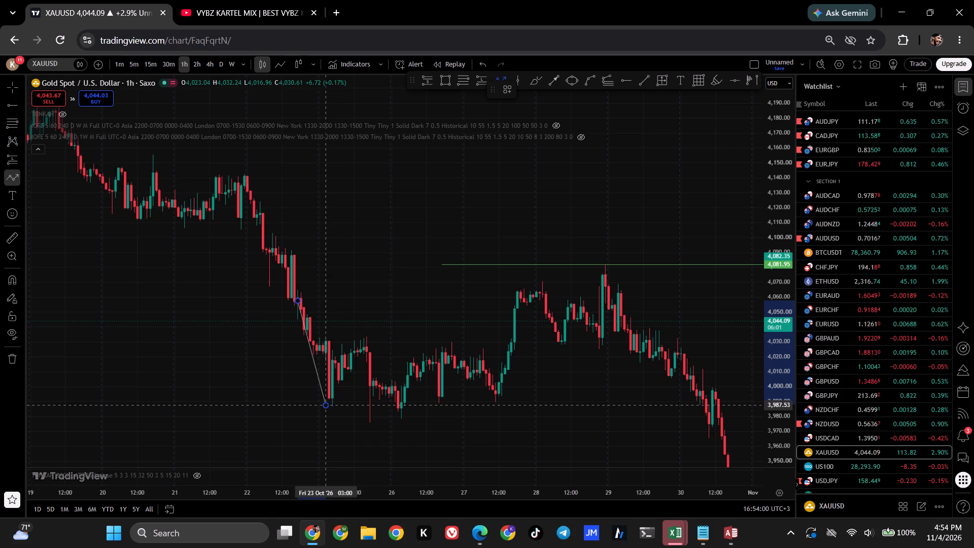
drag(337, 390, 363, 347)
drag(363, 347, 366, 353)
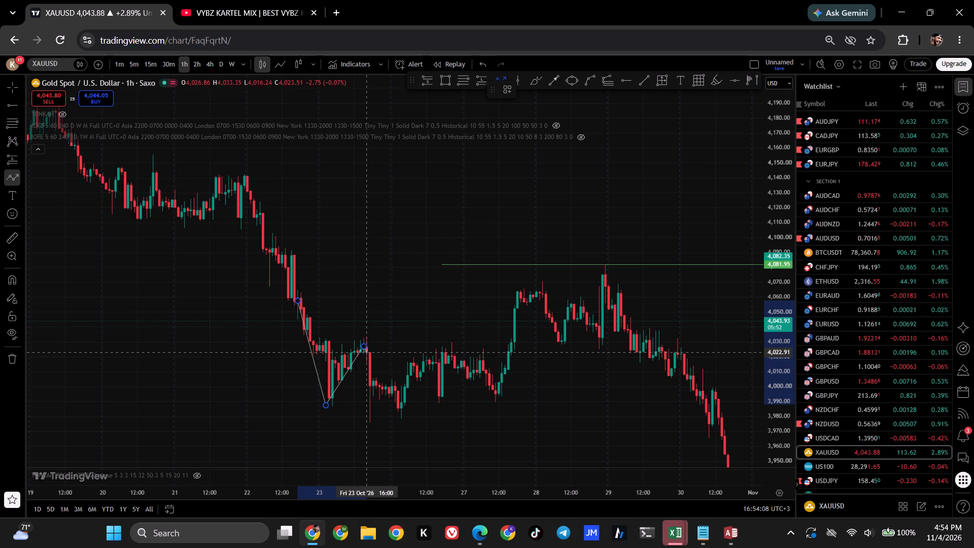
drag(366, 353, 373, 416)
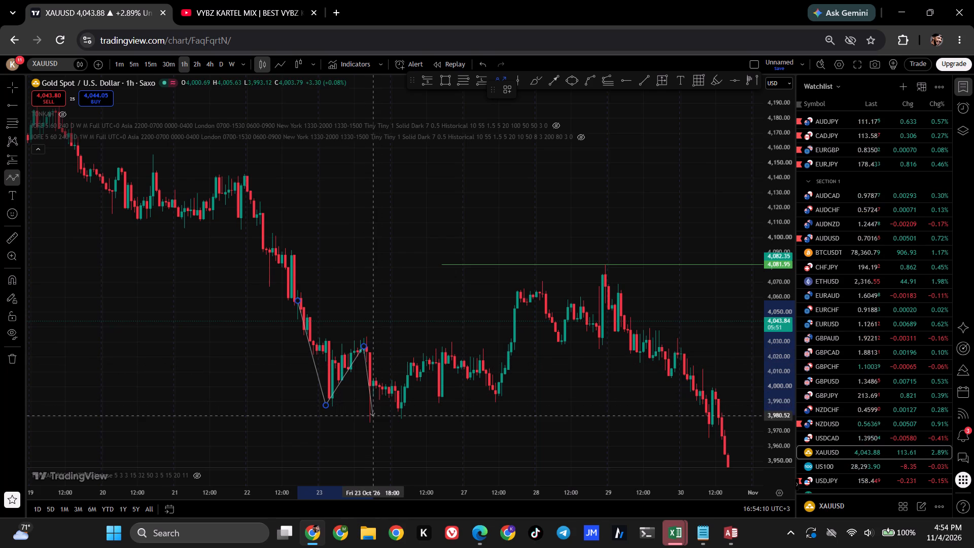
drag(373, 416, 373, 417)
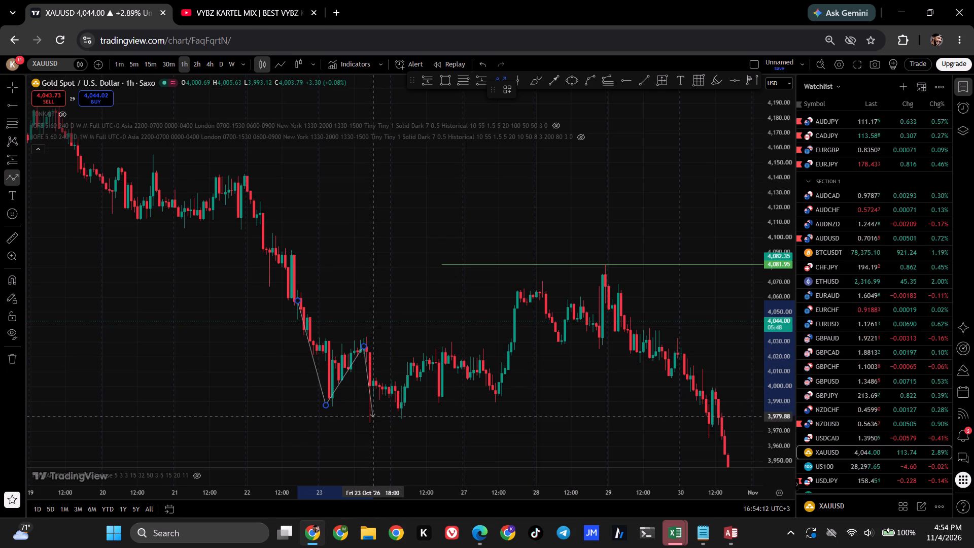
drag(373, 417, 373, 417)
triple_click(373, 415)
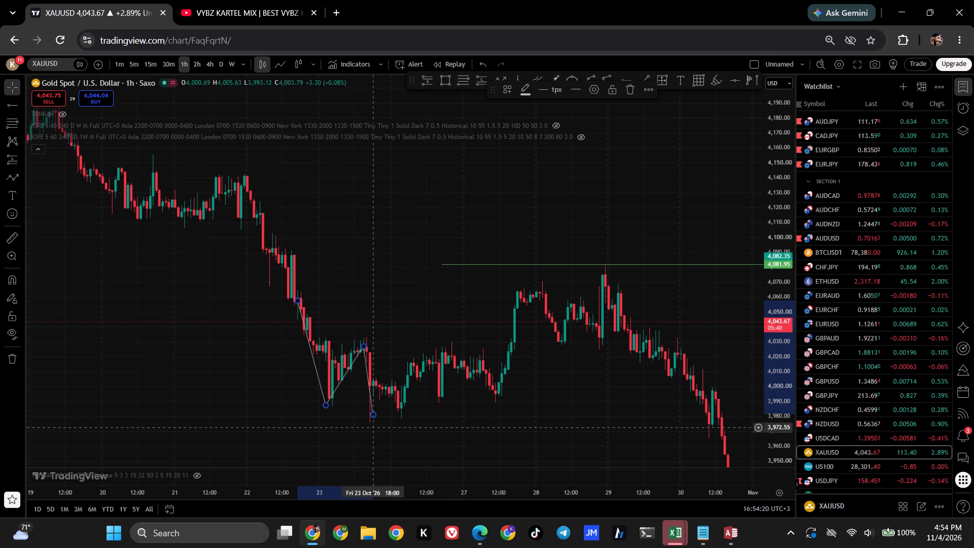
click(390, 354)
right_click(390, 354)
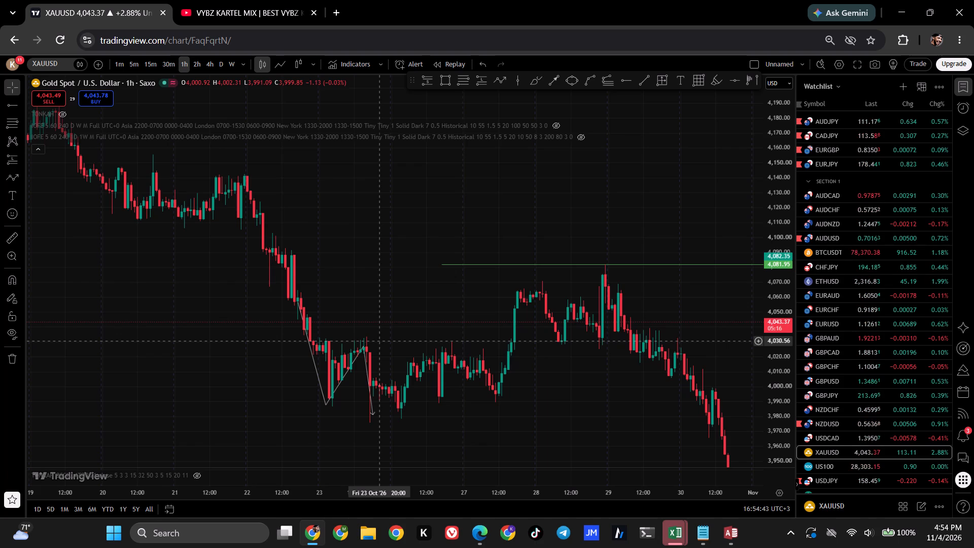
Examine the earlier 1-hour gold price action from 22 October back to the start of October, including the mid-month swings.
drag(390, 238, 484, 248)
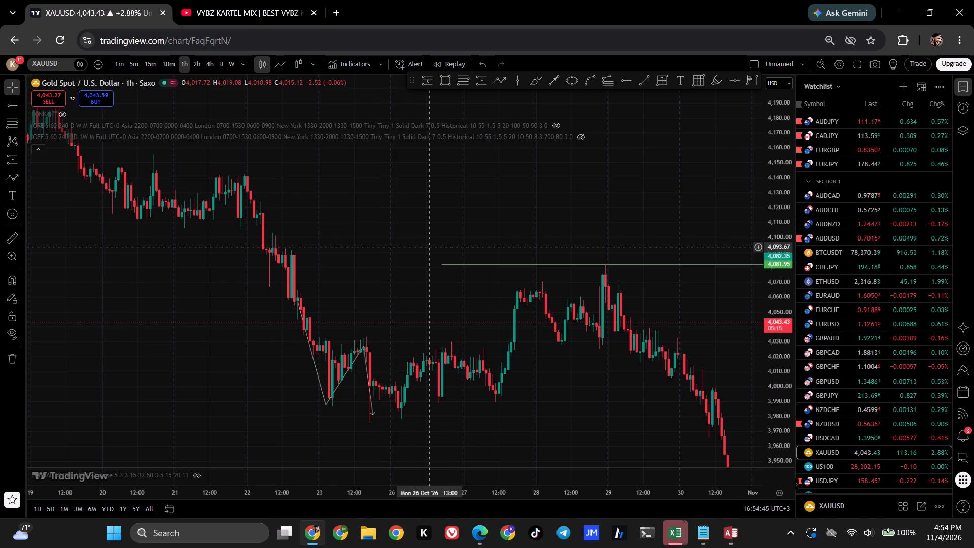
drag(484, 248, 509, 250)
drag(373, 235, 527, 327)
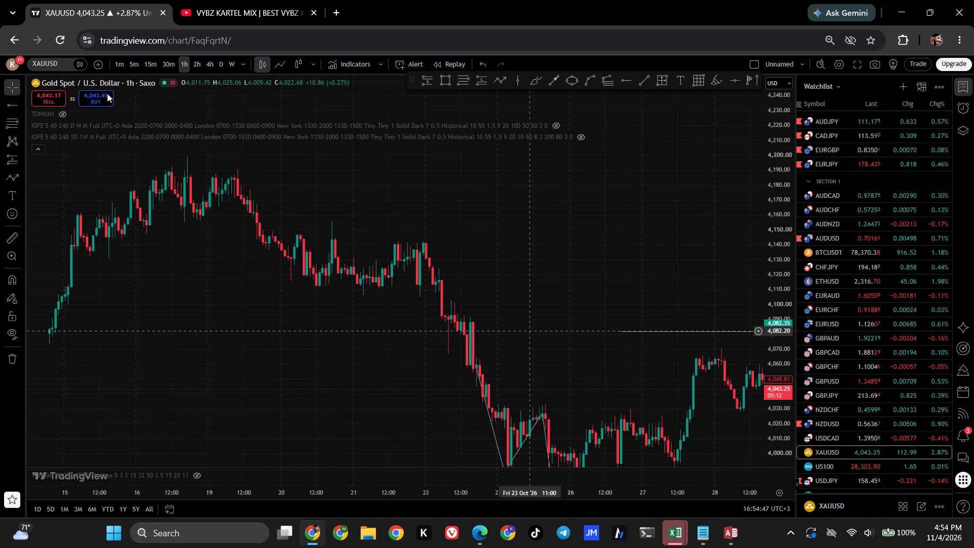
drag(238, 319, 605, 395)
drag(246, 290, 246, 289)
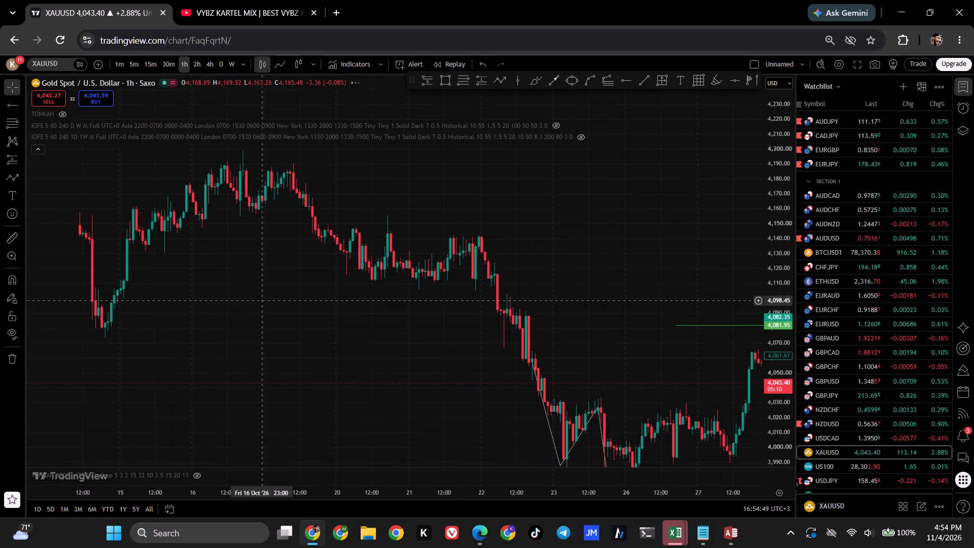
drag(246, 289, 502, 339)
drag(231, 274, 349, 309)
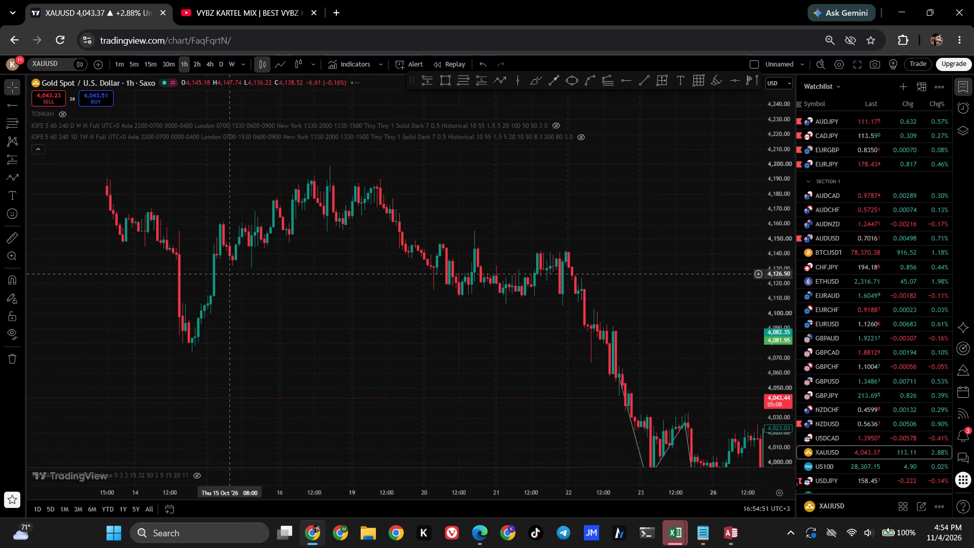
drag(349, 309, 448, 315)
drag(358, 322, 424, 331)
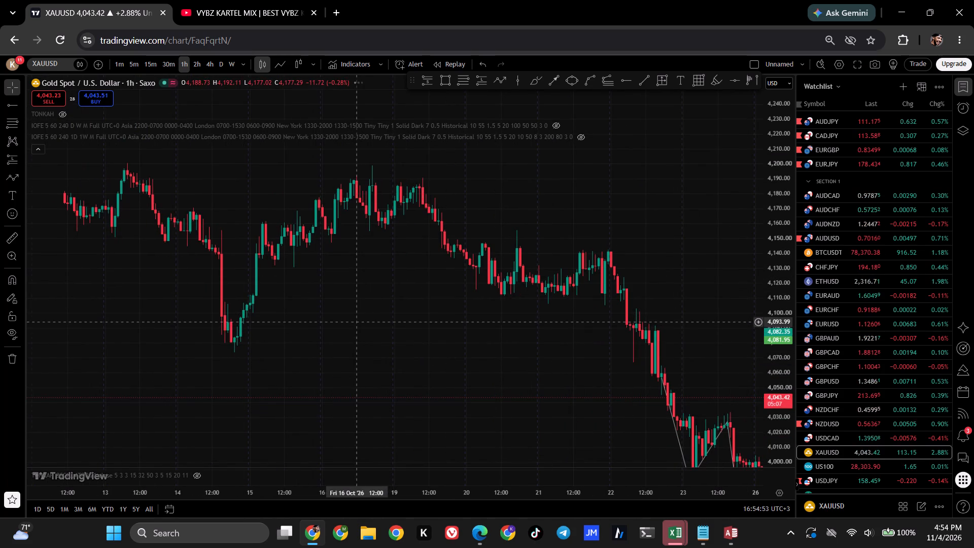
drag(424, 331, 543, 348)
drag(380, 331, 583, 339)
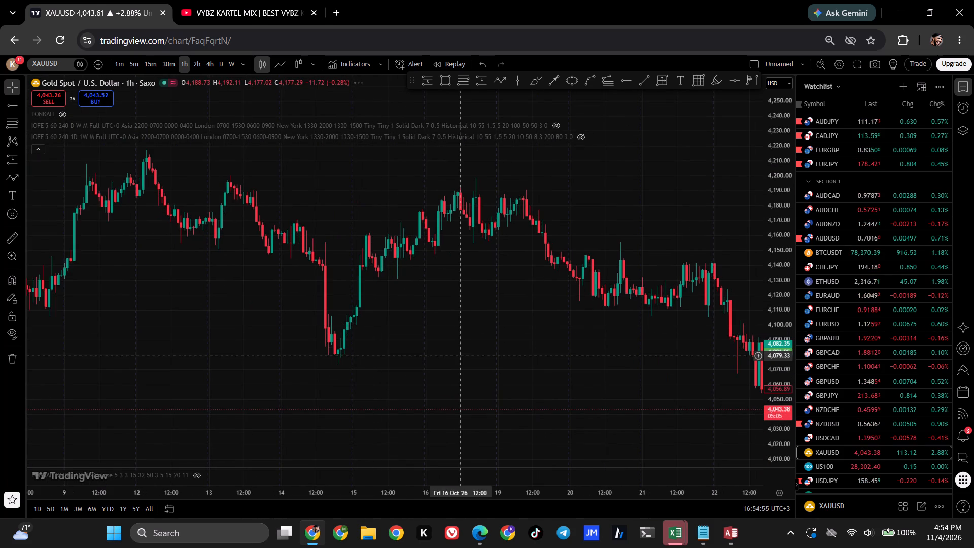
drag(583, 339, 590, 329)
drag(500, 310, 631, 359)
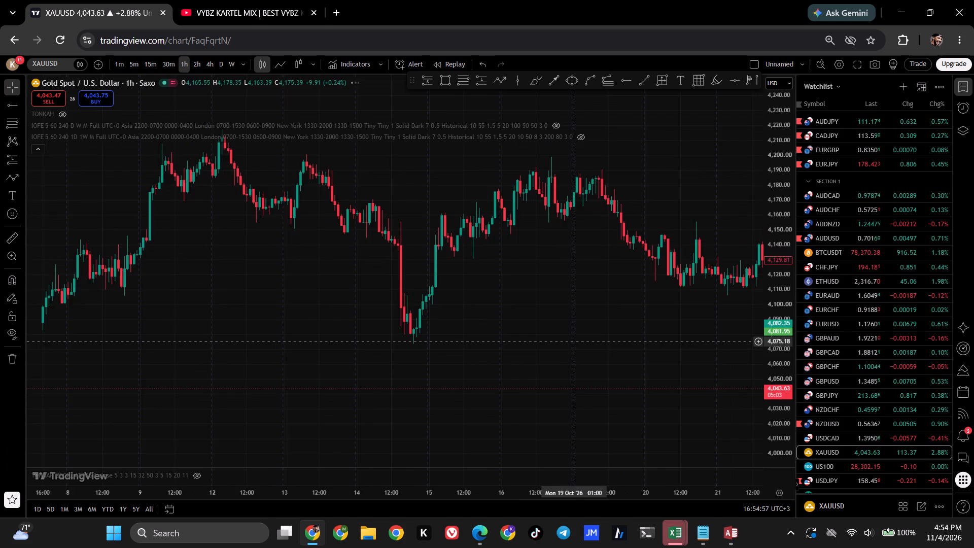
drag(631, 359, 629, 360)
drag(573, 306, 621, 330)
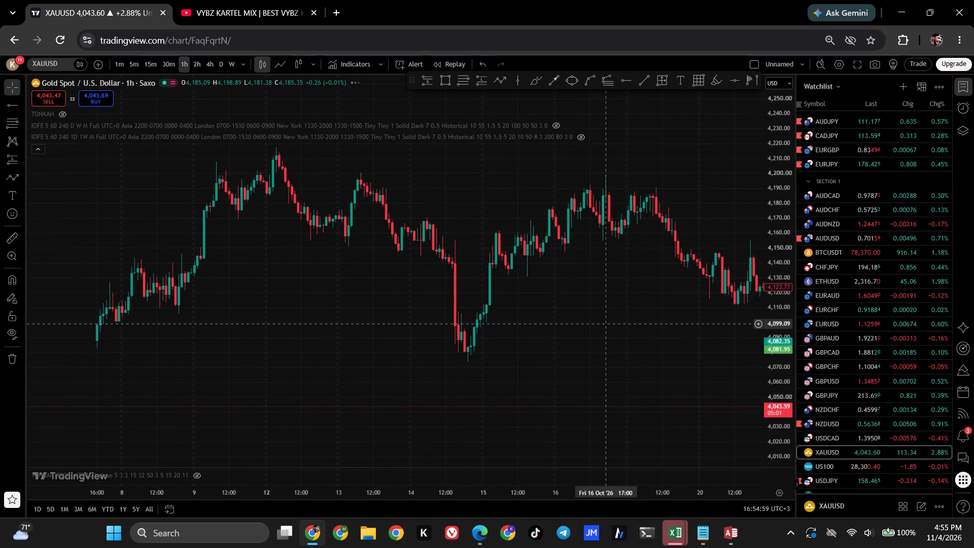
drag(621, 330, 655, 327)
drag(303, 298, 458, 321)
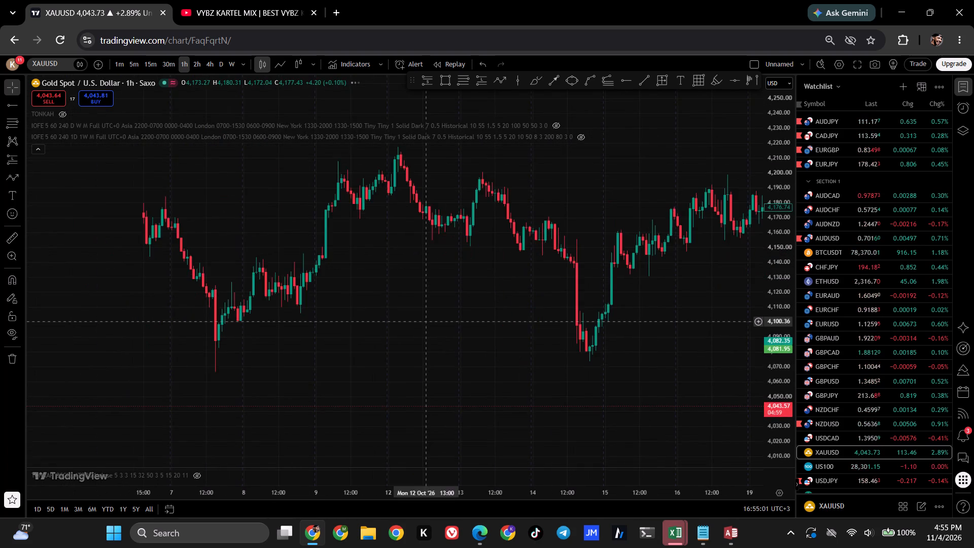
drag(458, 321, 565, 365)
drag(329, 265, 334, 273)
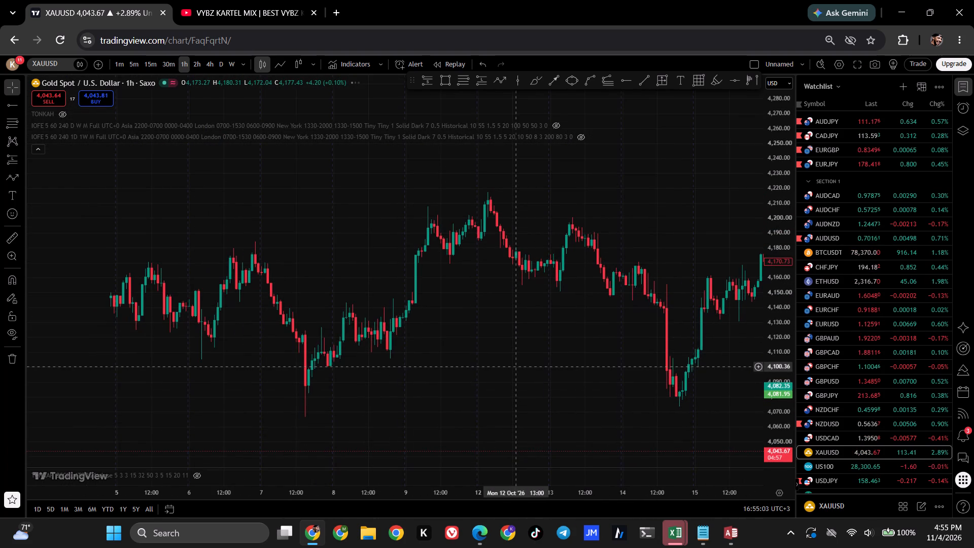
drag(334, 273, 600, 226)
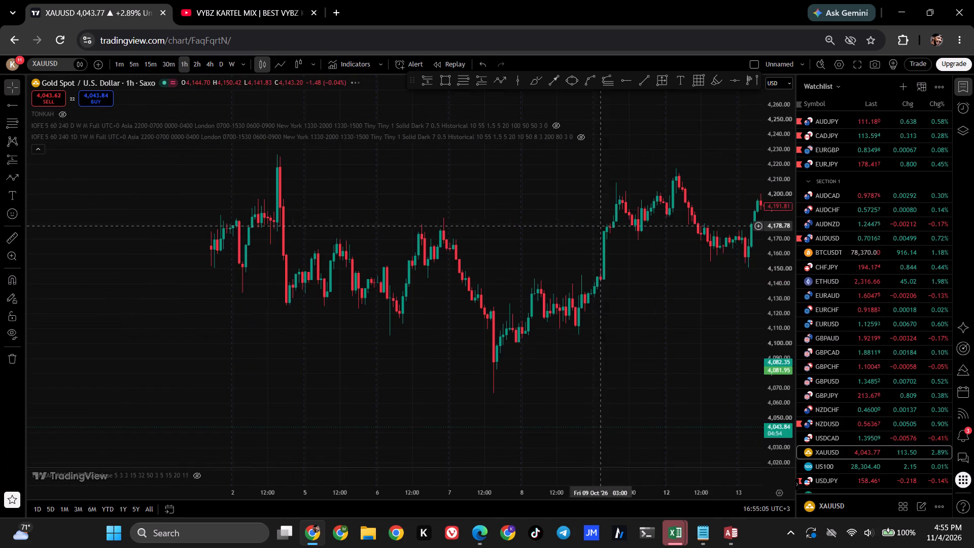
drag(398, 191, 612, 291)
drag(427, 234, 432, 234)
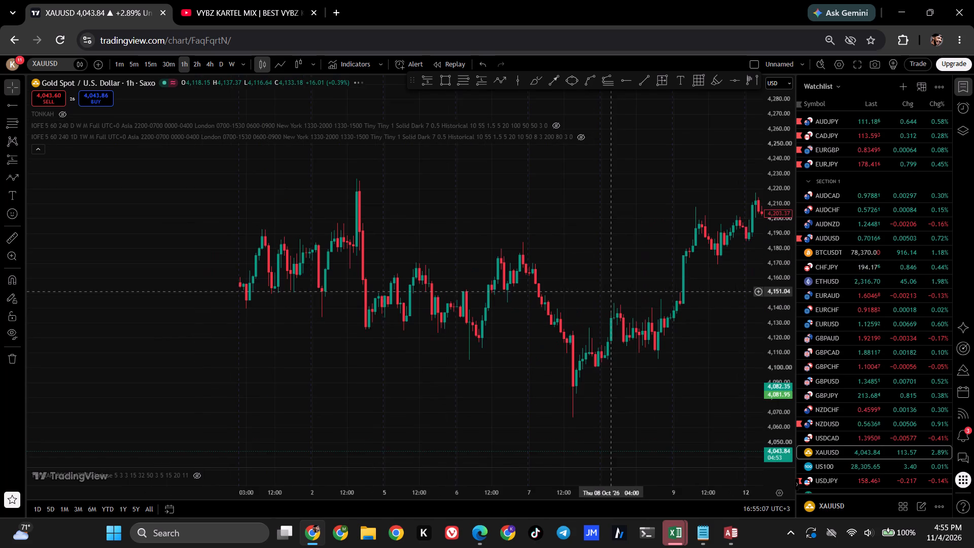
Examine the 1-hour gold price action from early October back to 21 September, including the 28 September sell-off.
drag(432, 234, 575, 241)
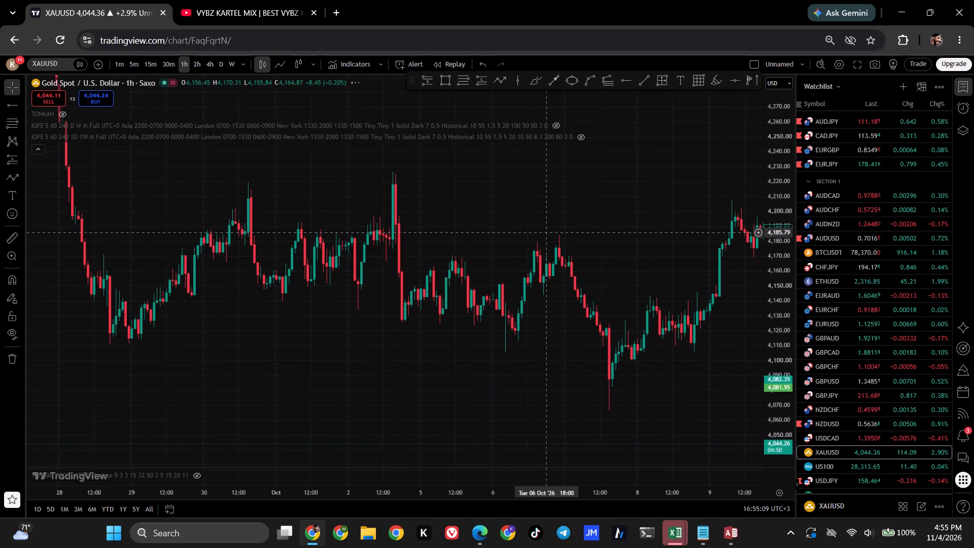
drag(575, 241, 630, 272)
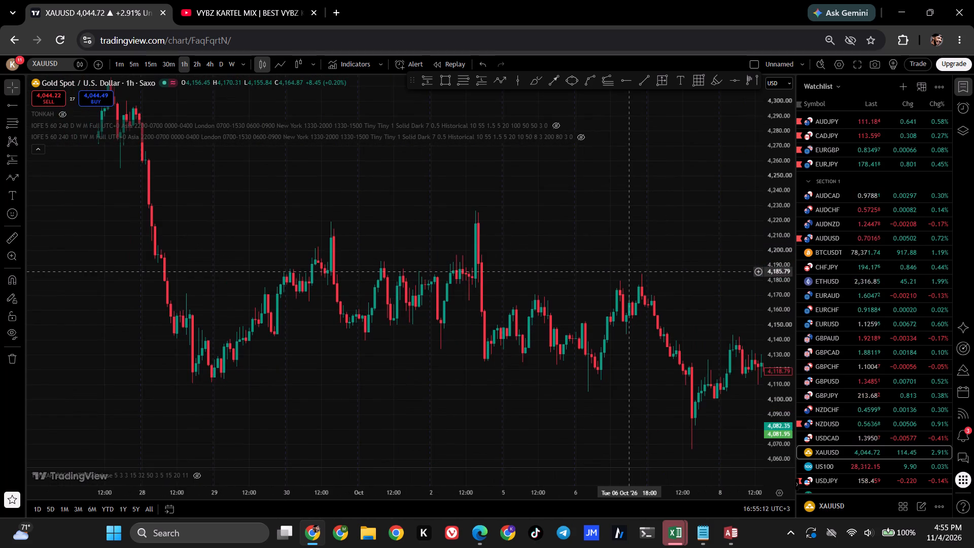
drag(630, 272, 635, 276)
drag(403, 224, 514, 283)
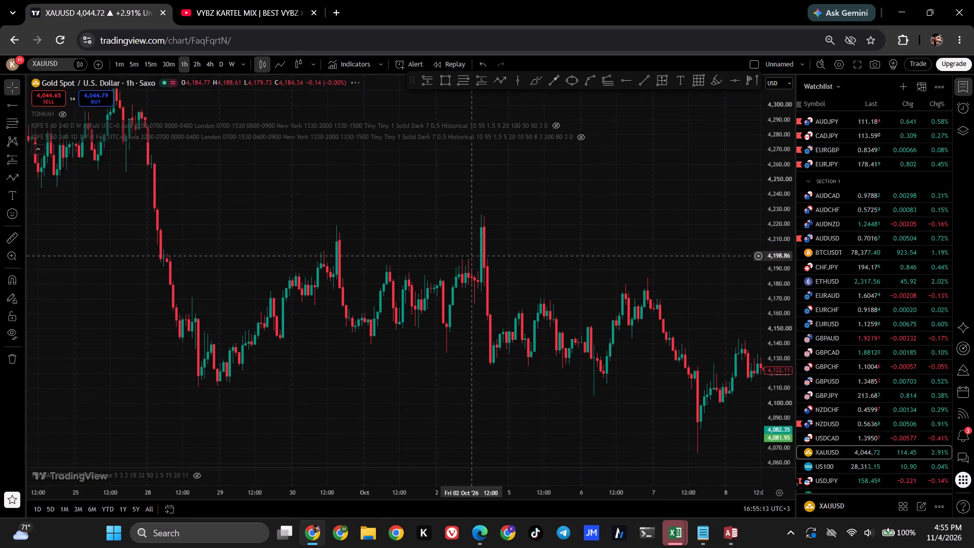
drag(514, 283, 551, 299)
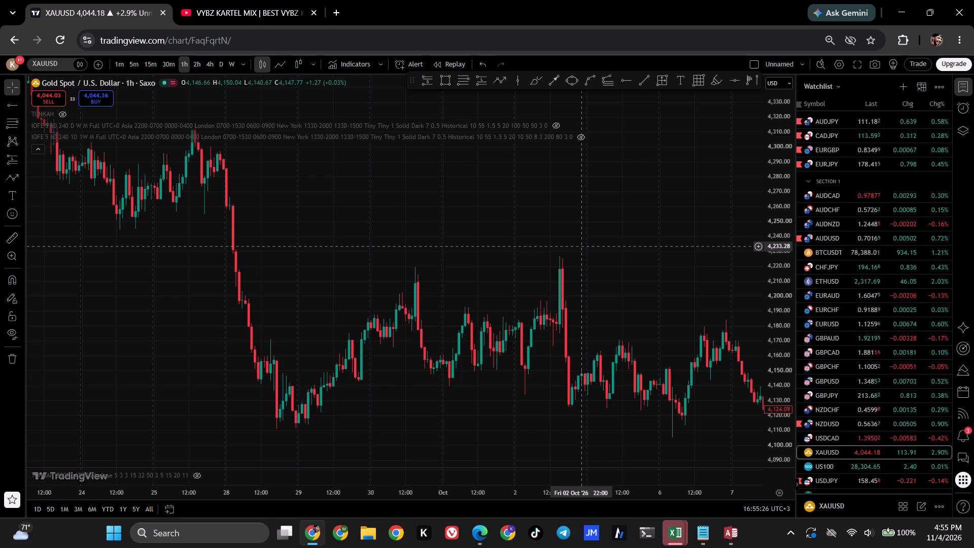
drag(436, 188, 592, 240)
drag(504, 254, 796, 267)
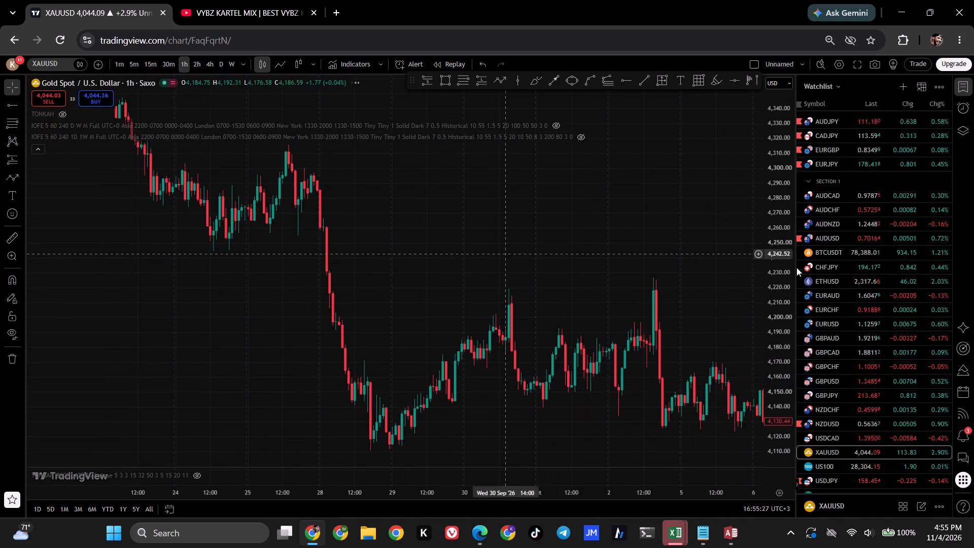
drag(796, 267, 811, 269)
drag(488, 231, 623, 323)
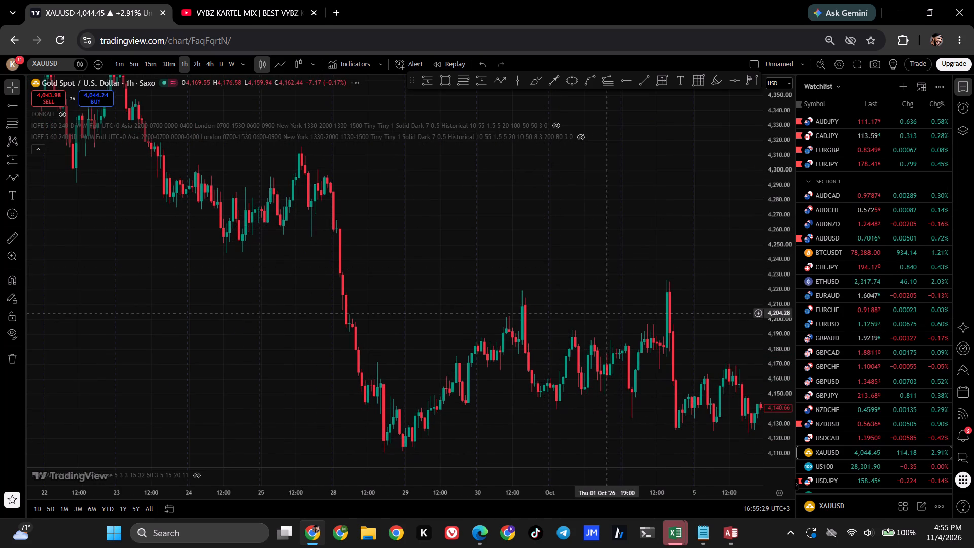
drag(469, 242, 586, 299)
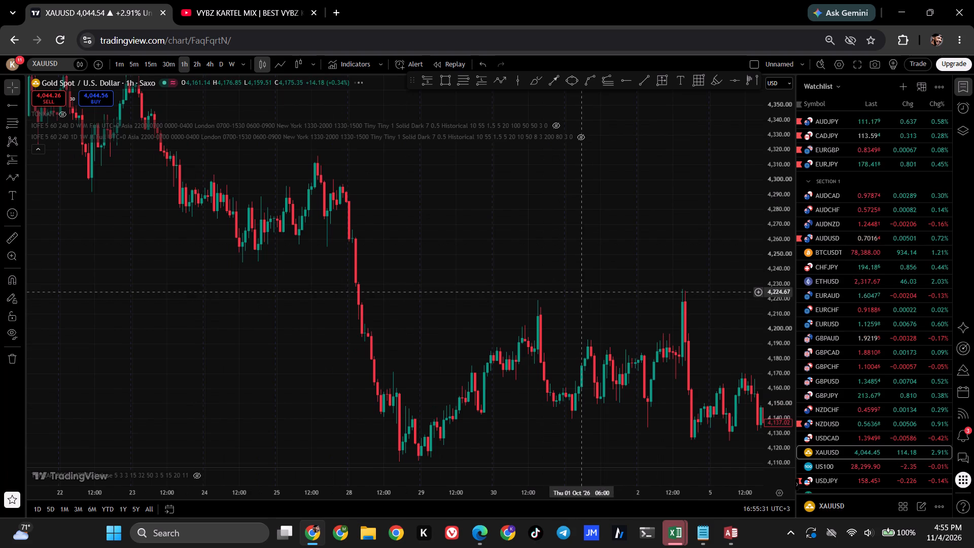
drag(507, 239, 602, 291)
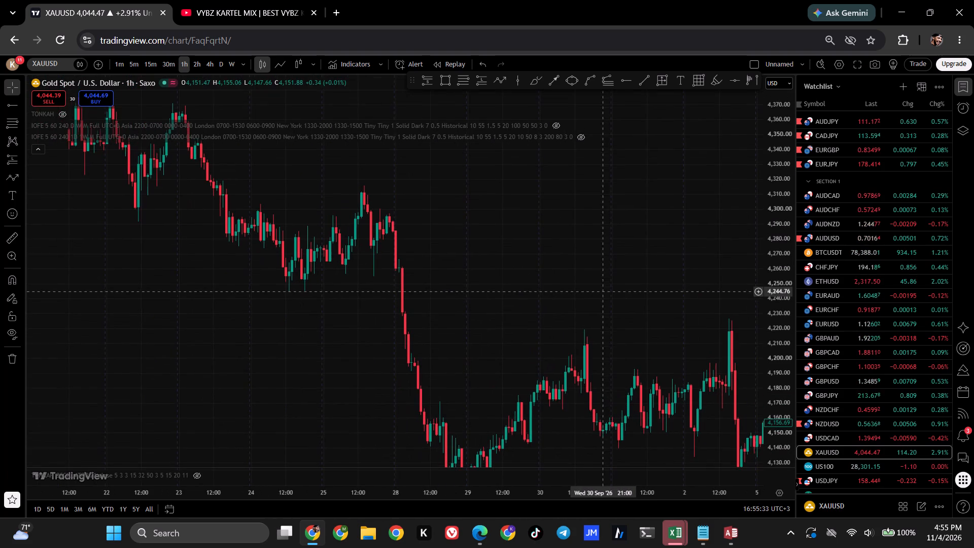
drag(569, 276, 630, 269)
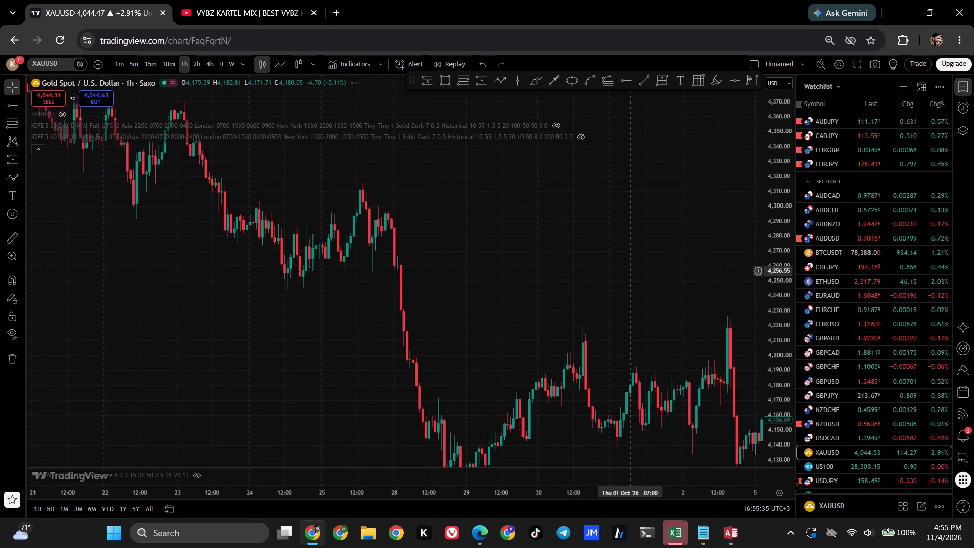
drag(630, 269, 639, 278)
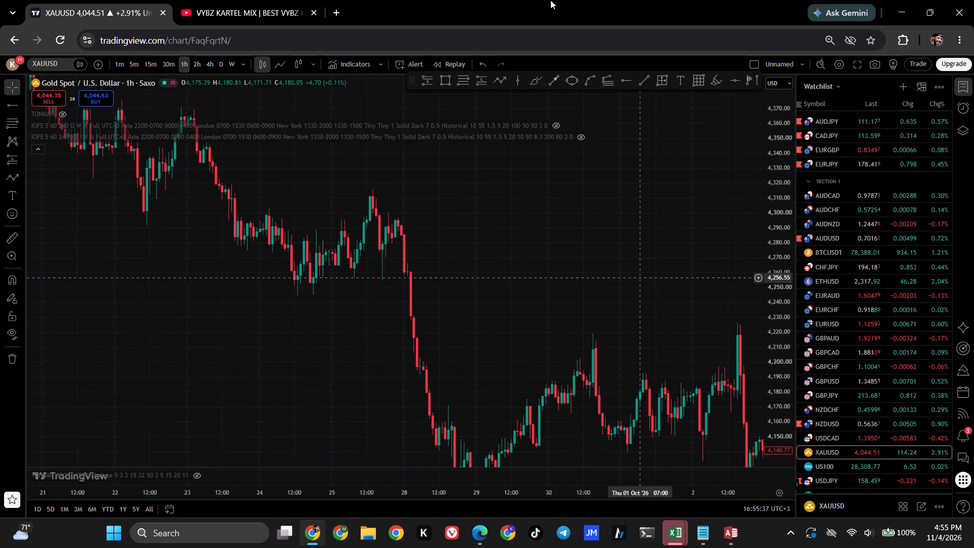
Draw a path from about 4,332 on 23 September down to 4,246, up to about 4,317 on 25 September, and down to about 4,132 on 28 September.
click(499, 76)
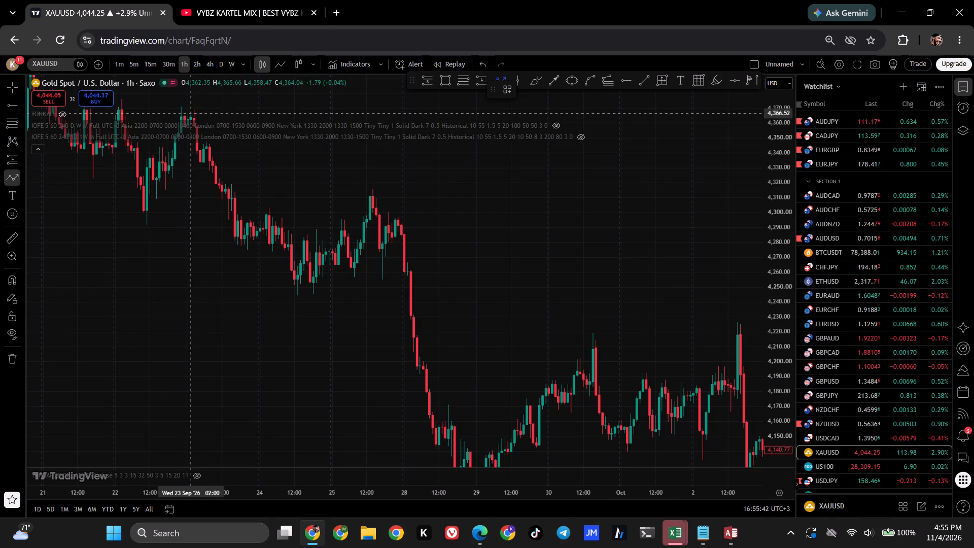
drag(206, 164, 267, 274)
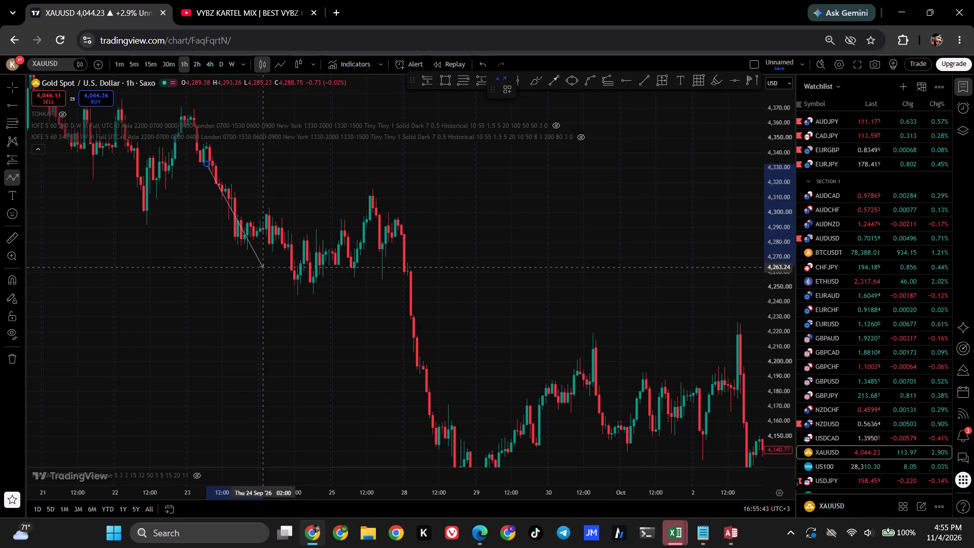
drag(267, 274, 294, 293)
drag(294, 293, 316, 287)
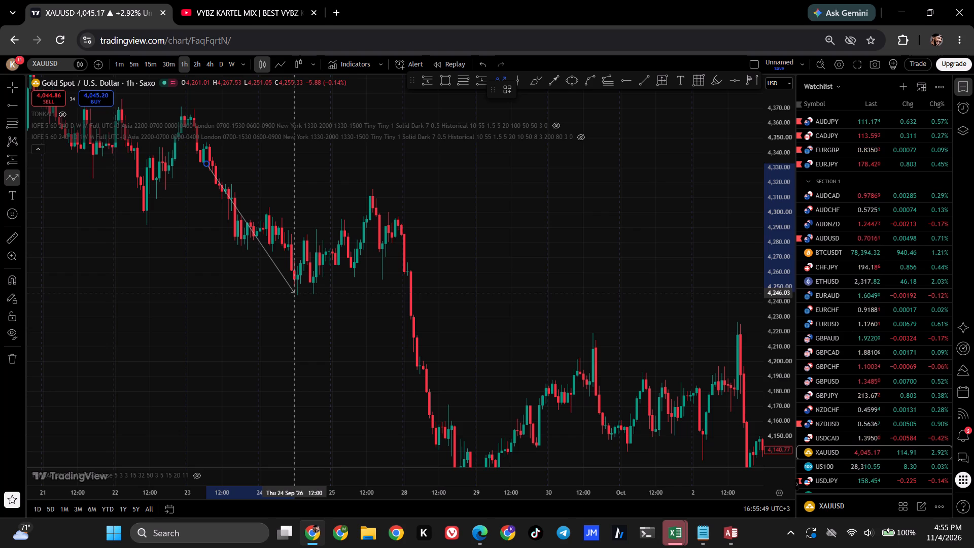
drag(316, 287, 391, 202)
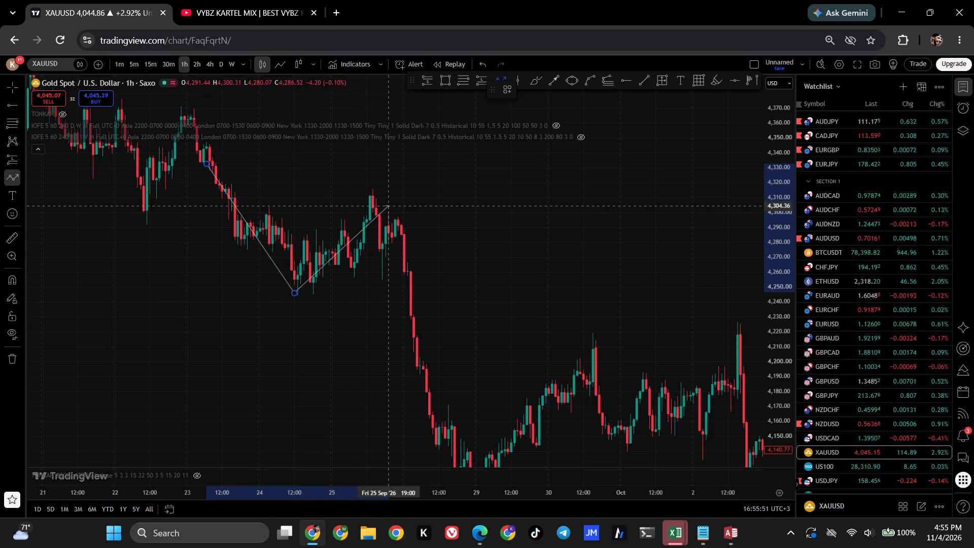
drag(391, 202, 374, 187)
drag(374, 187, 376, 195)
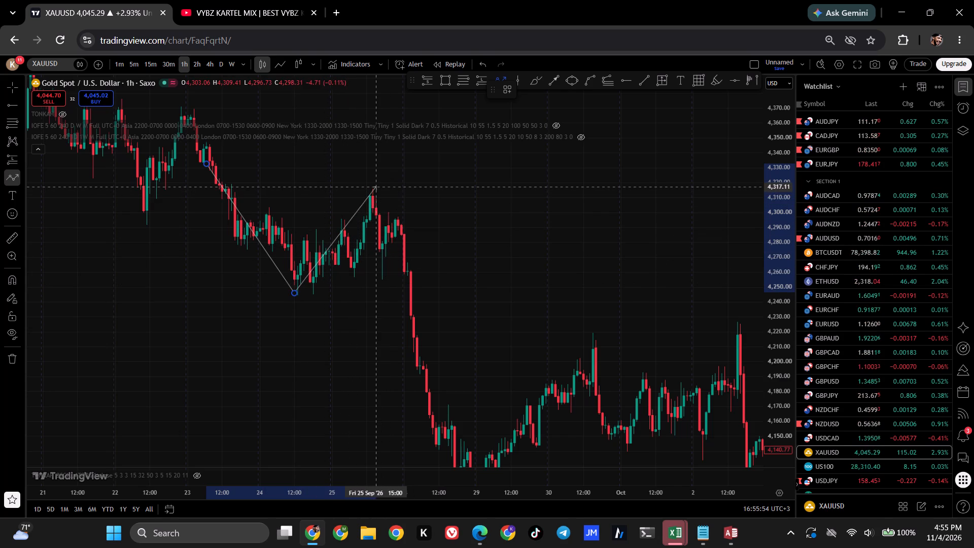
drag(376, 195, 384, 209)
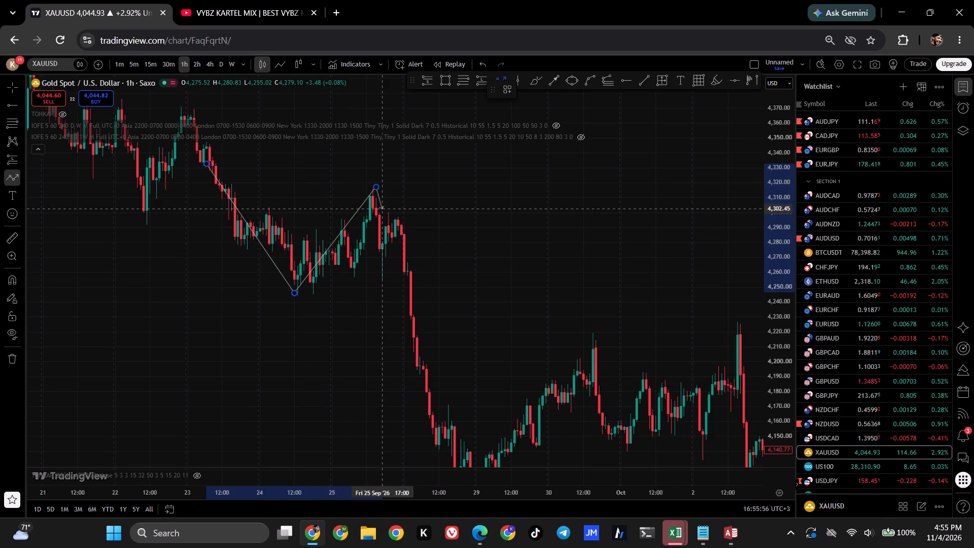
drag(384, 209, 446, 443)
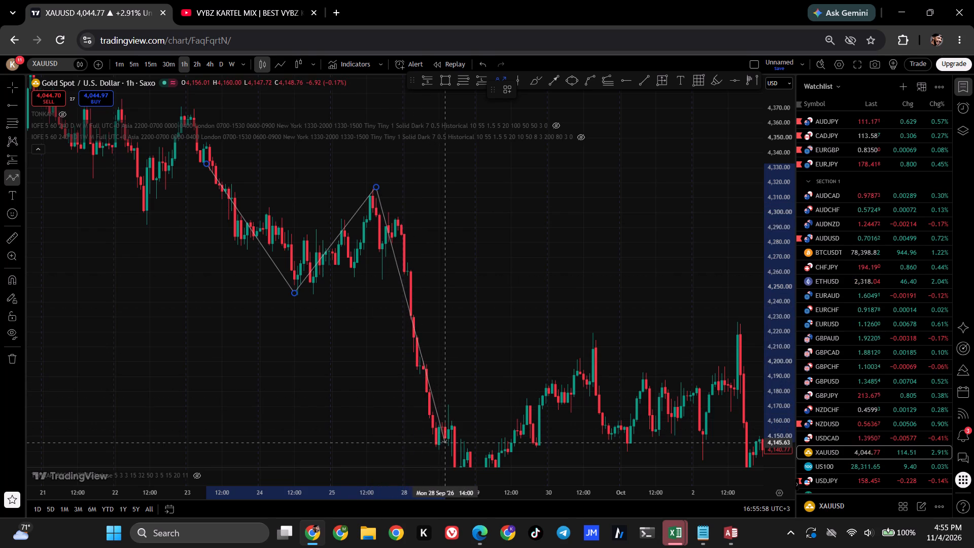
drag(446, 443, 450, 457)
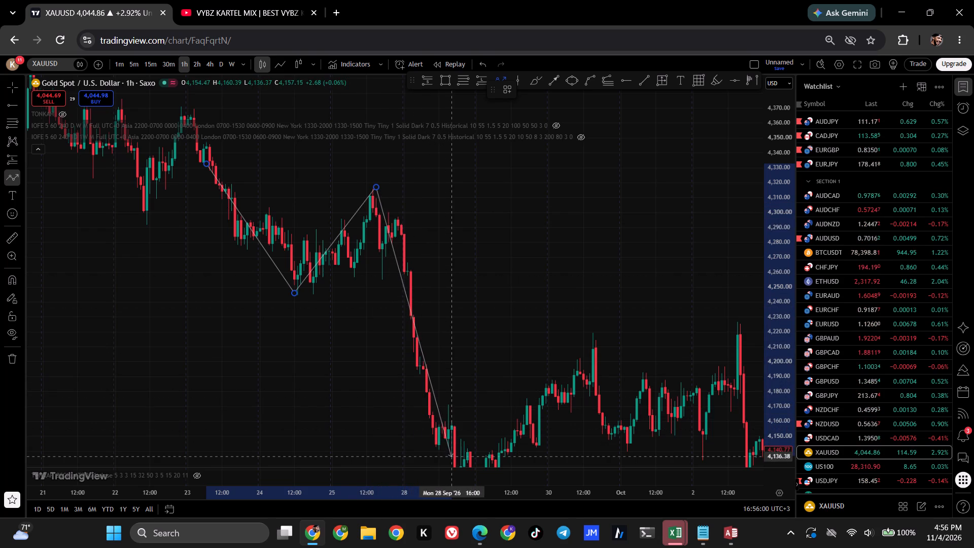
drag(450, 457, 456, 464)
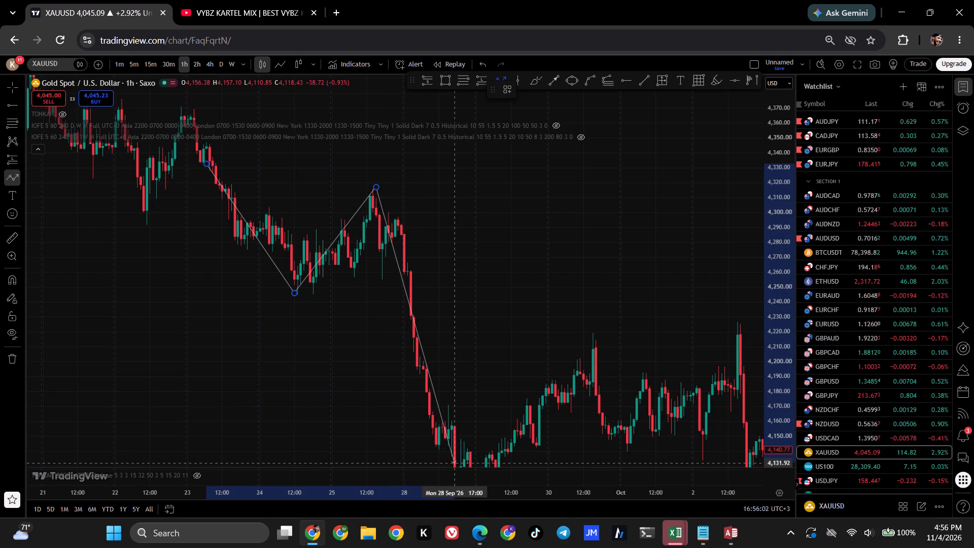
drag(456, 464, 457, 464)
triple_click(457, 464)
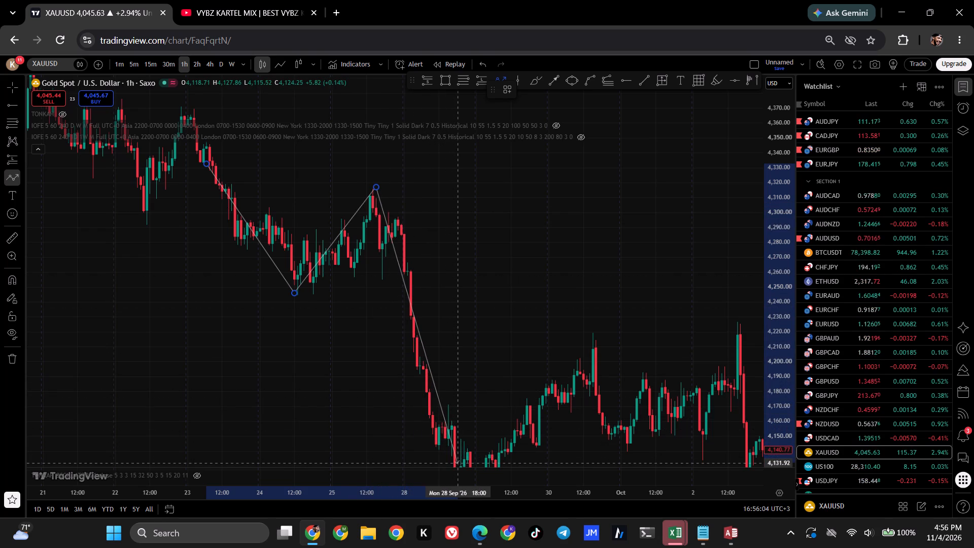
click(457, 463)
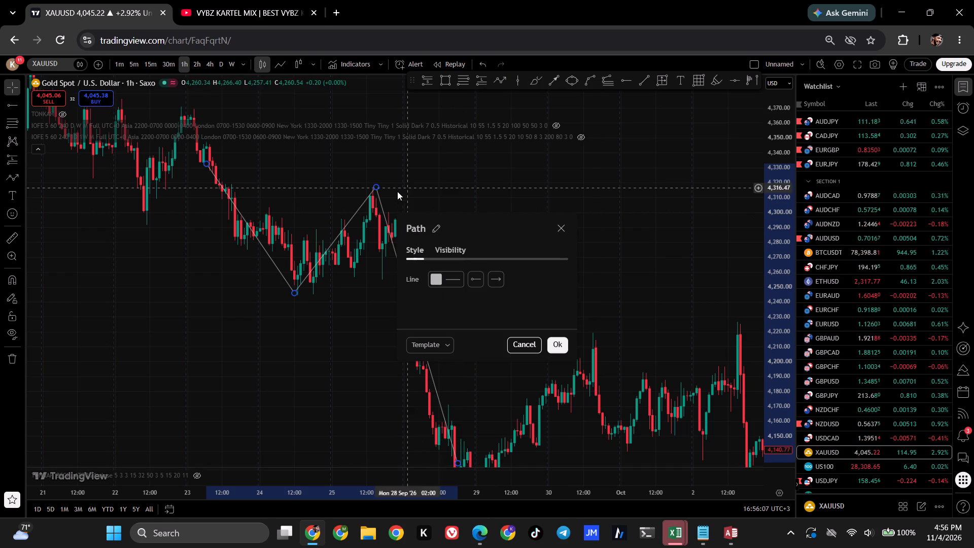
click(565, 228)
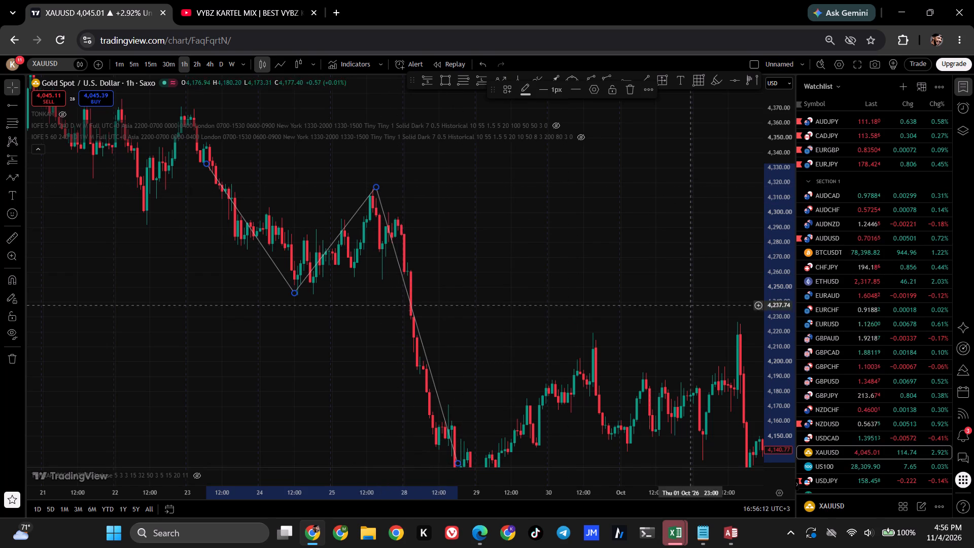
Place a date and price range beside the 28 September sell-off, from about 4,313 down to about 4,165, keeping its default style.
click(666, 76)
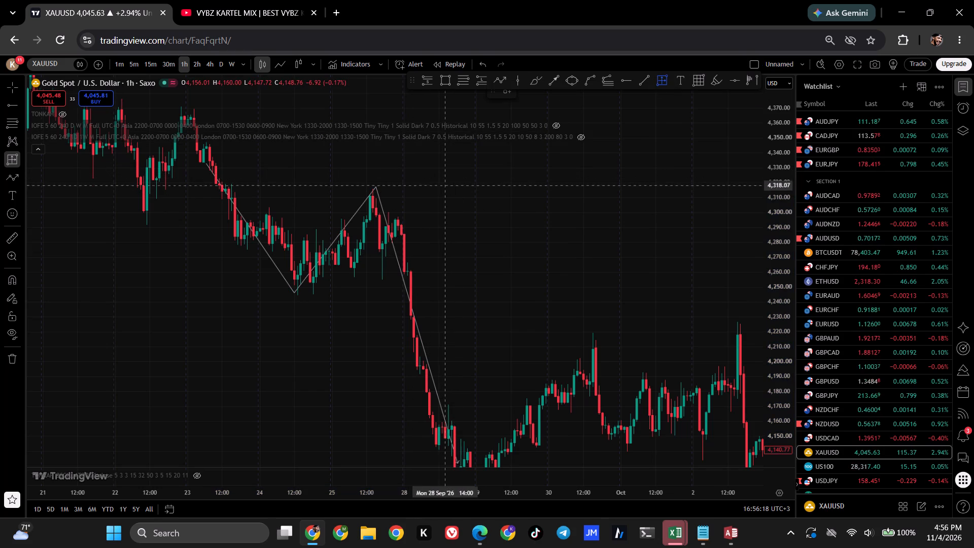
drag(447, 193, 458, 414)
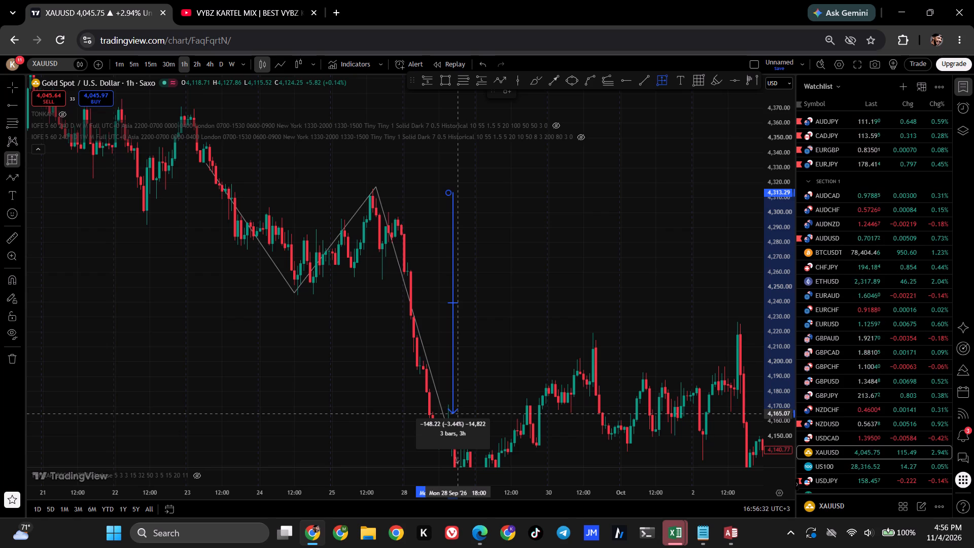
drag(458, 414, 457, 414)
double_click(457, 414)
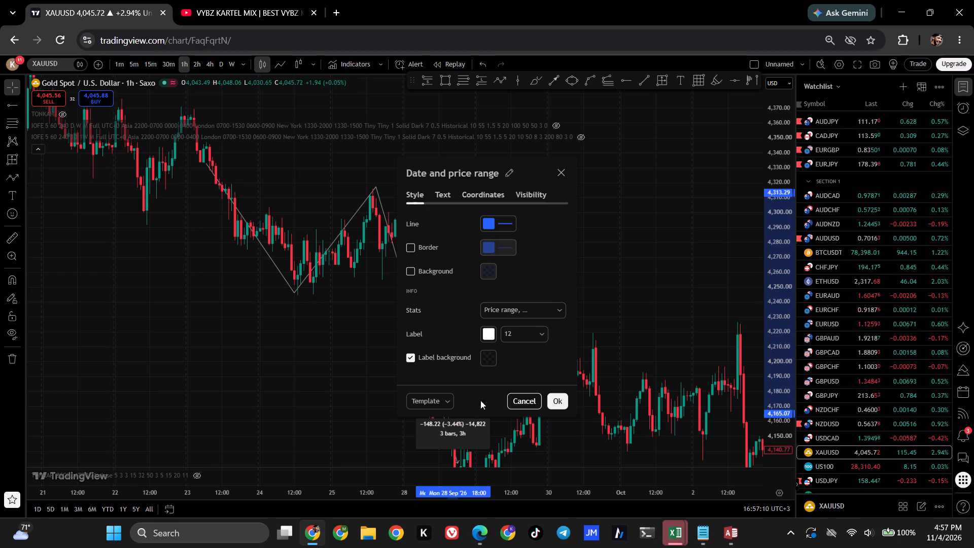
click(531, 369)
scroll(543, 324, right, 1)
click(543, 322)
double_click(527, 281)
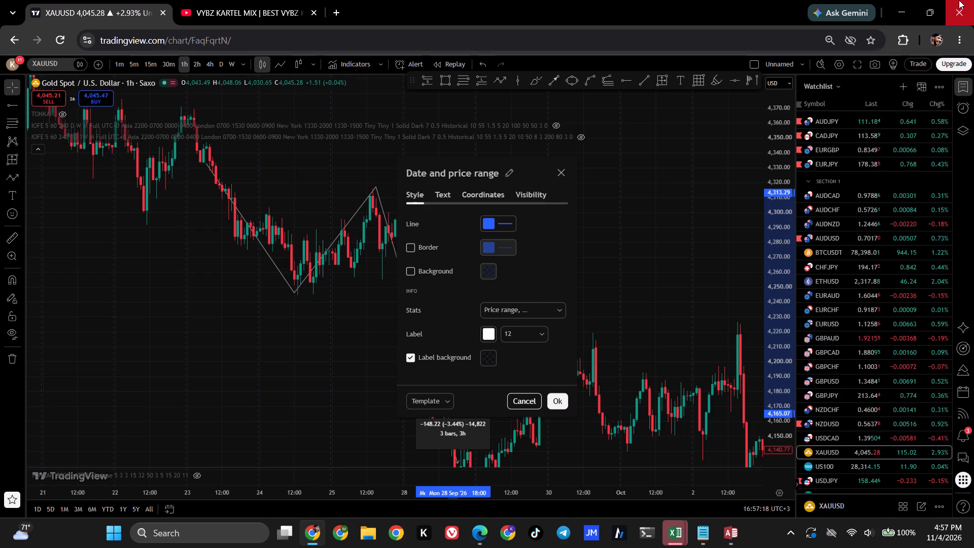
click(566, 170)
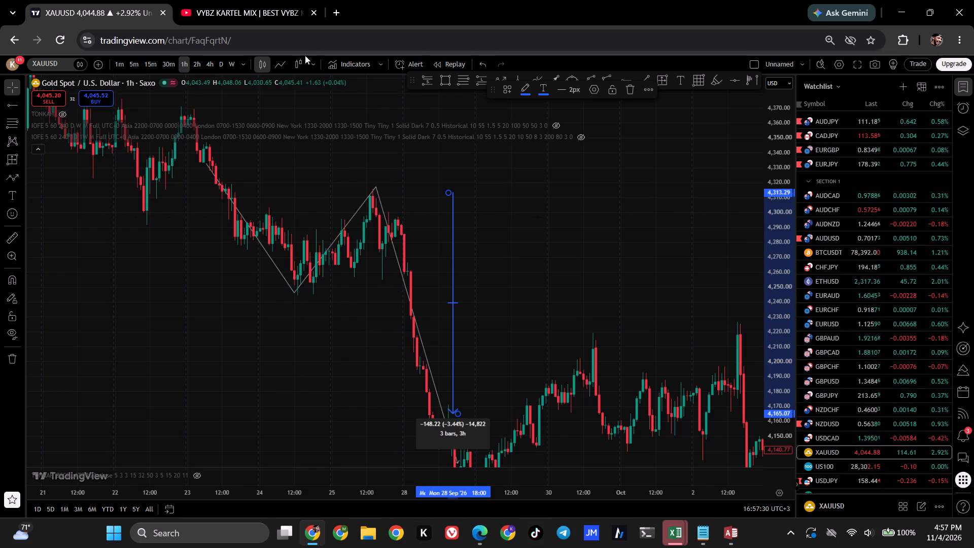
Place a horizontal ray at about 4,314 starting from the 25 September swing high.
click(625, 79)
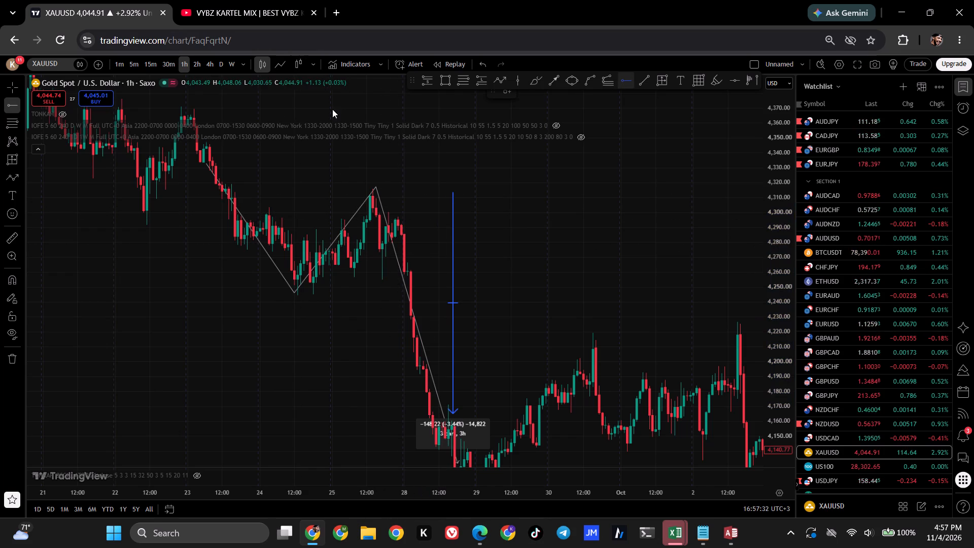
click(377, 191)
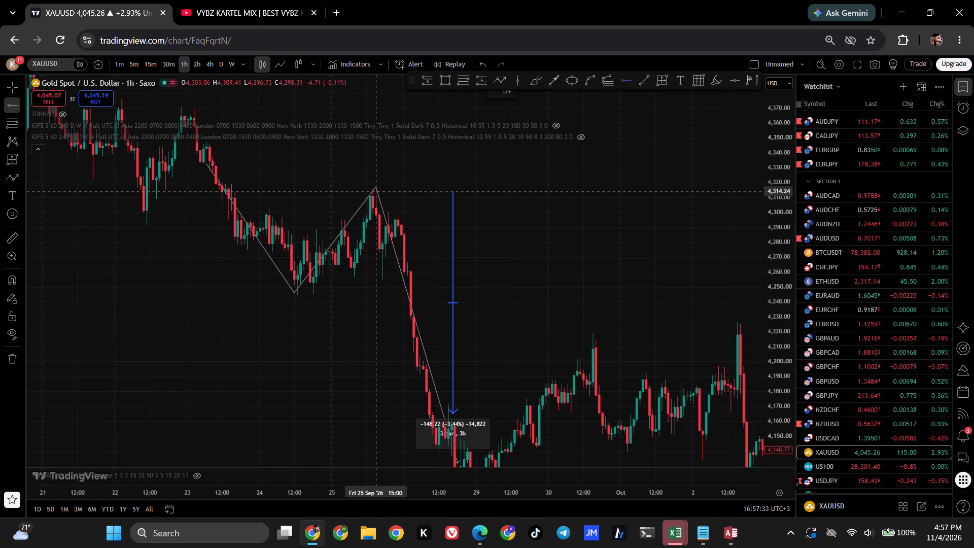
Examine the 1-hour gold price action from the 28 September sell-off forward to the end of October relative to the marked levels.
drag(658, 319, 628, 314)
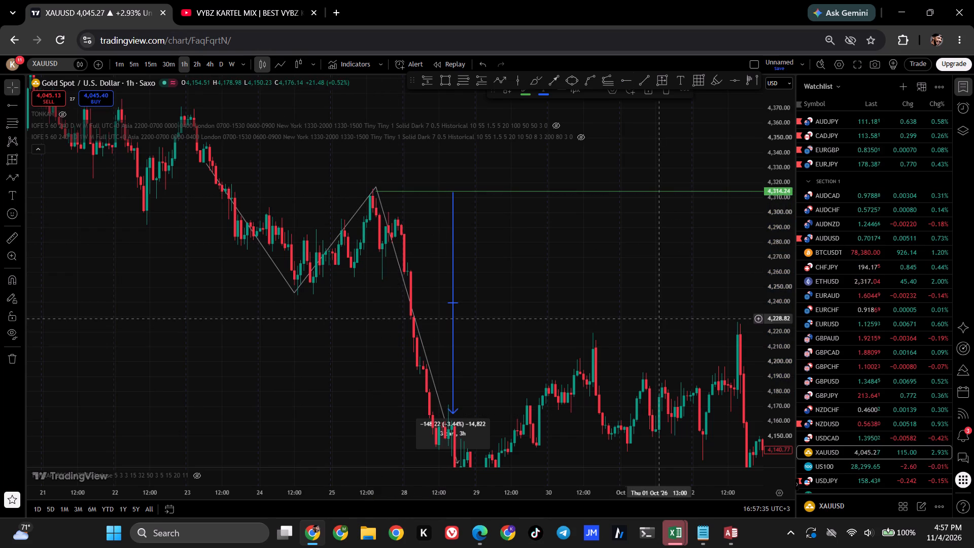
drag(628, 314, 382, 229)
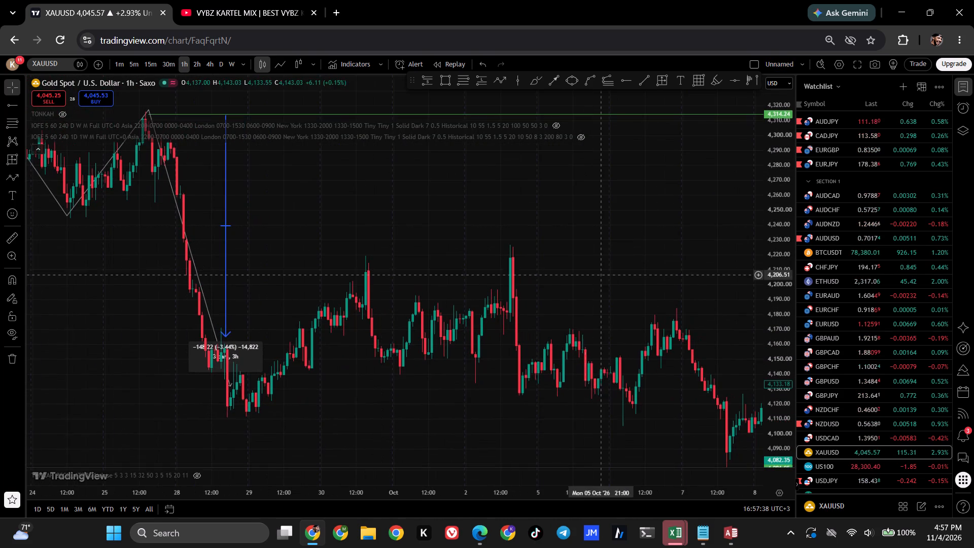
drag(638, 251, 288, 254)
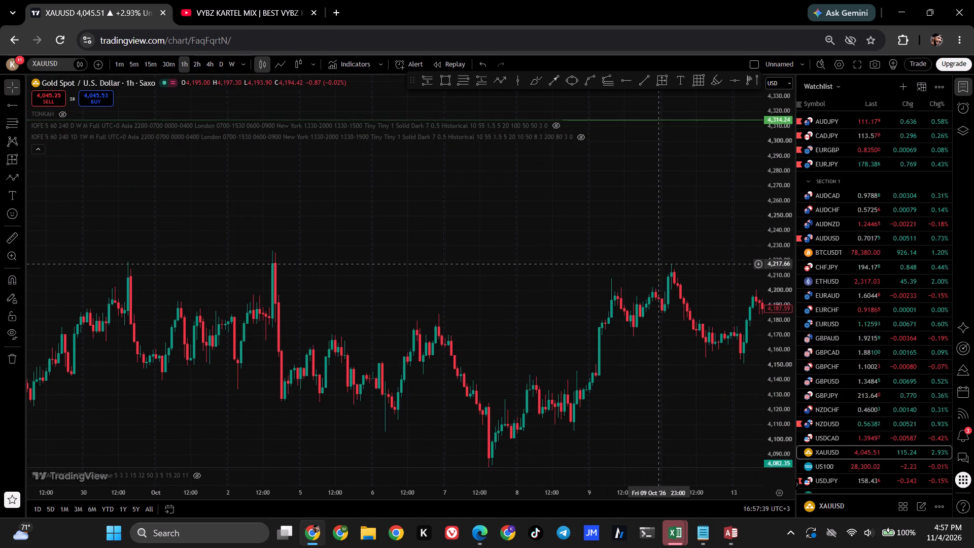
drag(728, 217, 359, 233)
drag(596, 247, 597, 248)
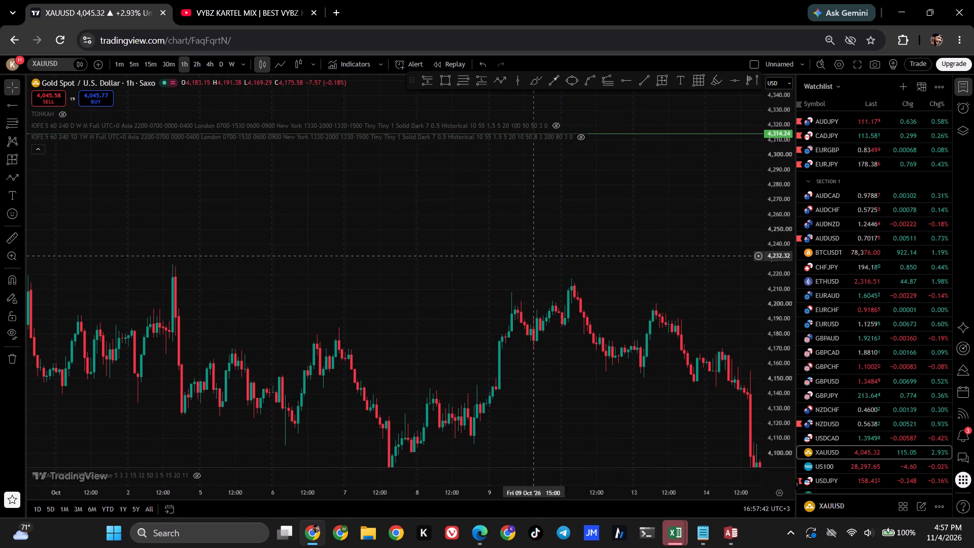
drag(597, 248, 228, 245)
drag(610, 243, 390, 198)
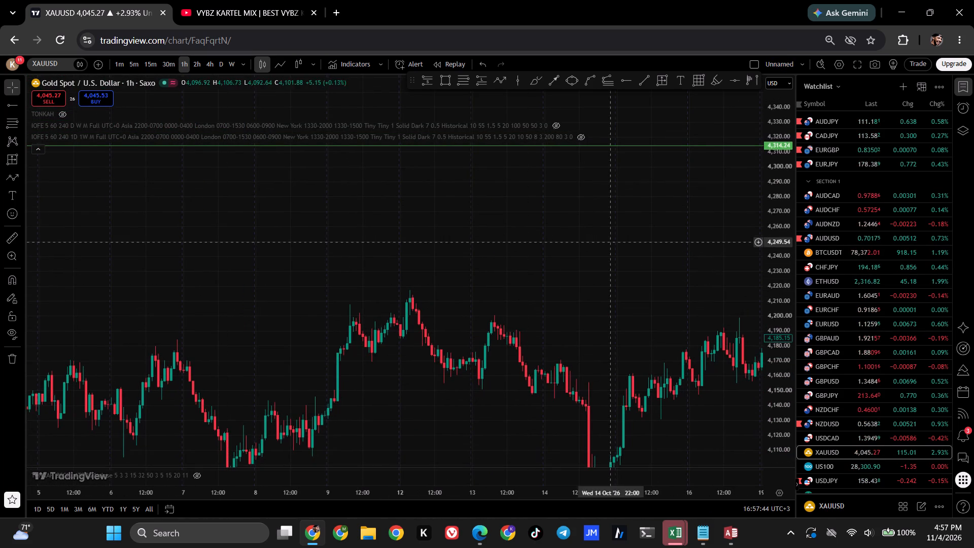
drag(390, 198, 186, 198)
drag(711, 283, 225, 211)
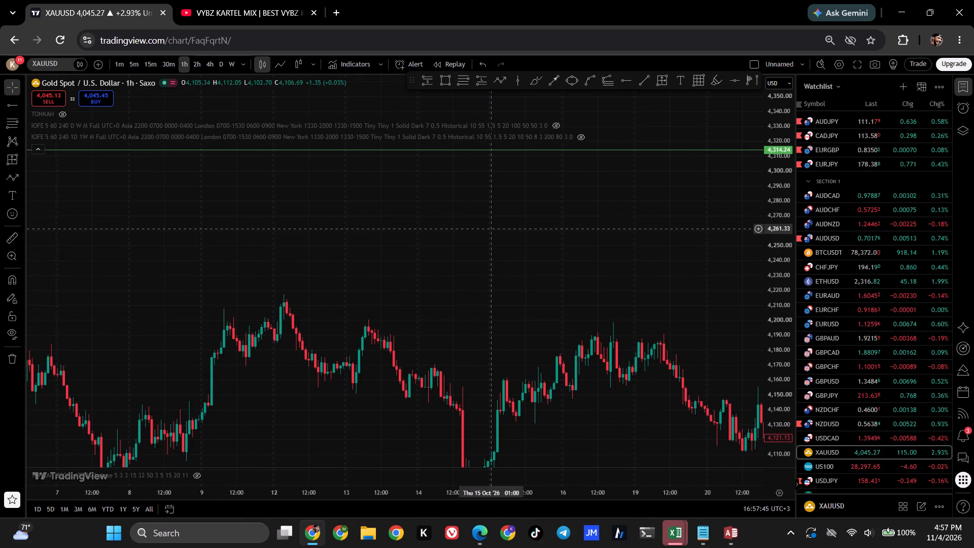
drag(225, 211, 182, 213)
drag(674, 267, 314, 204)
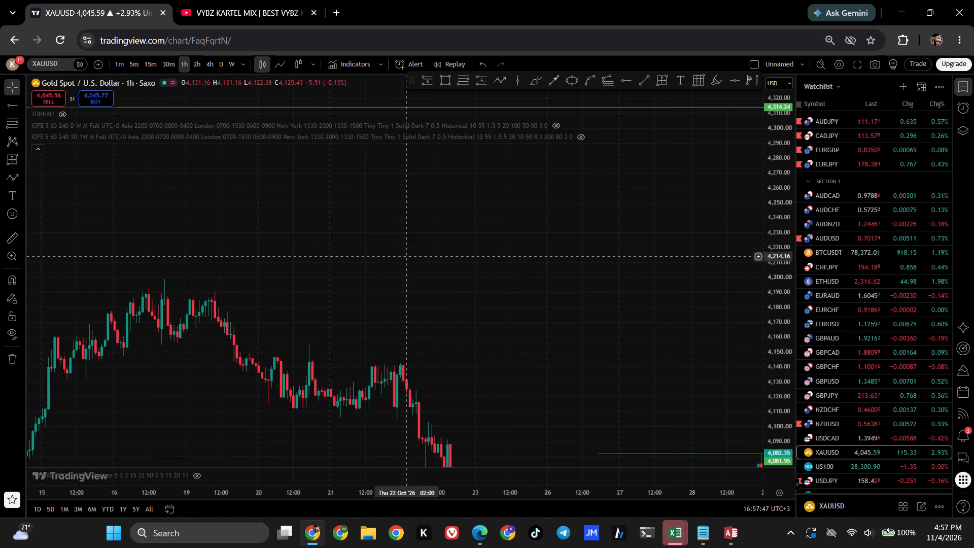
drag(704, 264, 507, 209)
drag(786, 168, 769, 230)
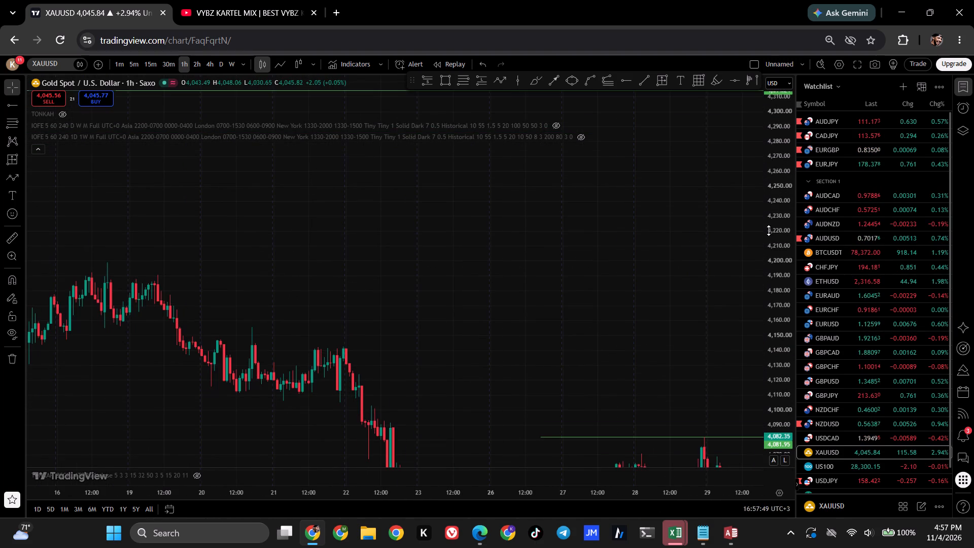
drag(769, 230, 771, 276)
drag(711, 229, 331, 215)
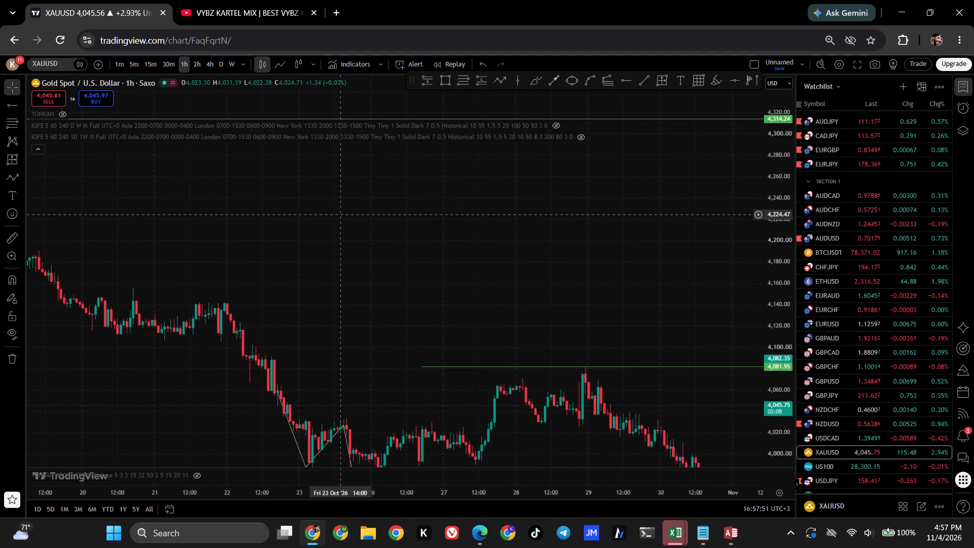
drag(699, 308, 596, 269)
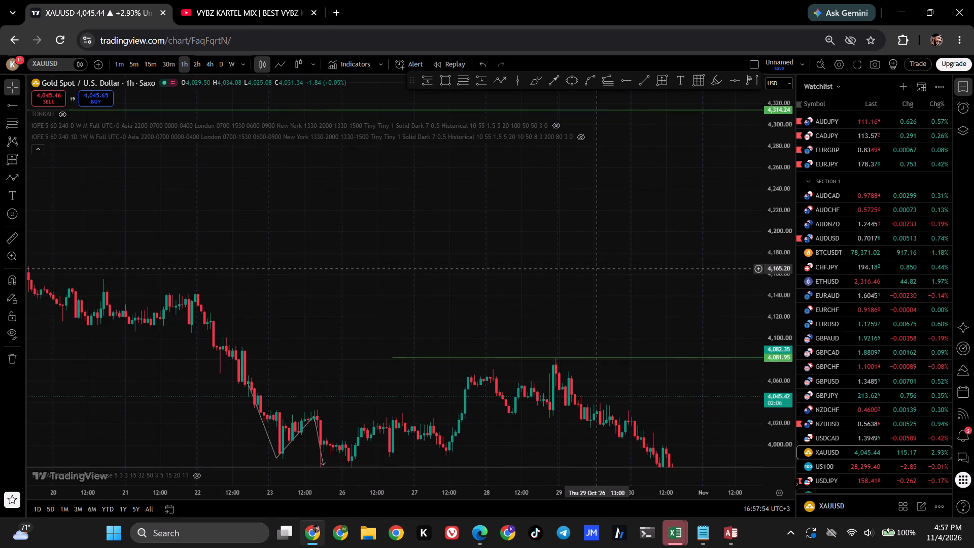
Return to the 28 September sell-off and extend the date and price range's lower end to about 4,110, one bar wide.
drag(596, 269, 873, 366)
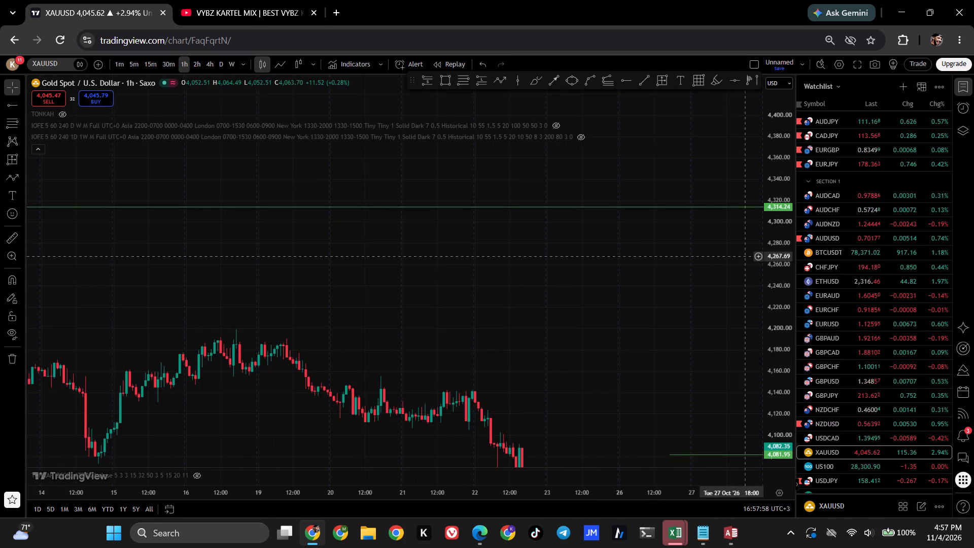
drag(577, 234, 918, 280)
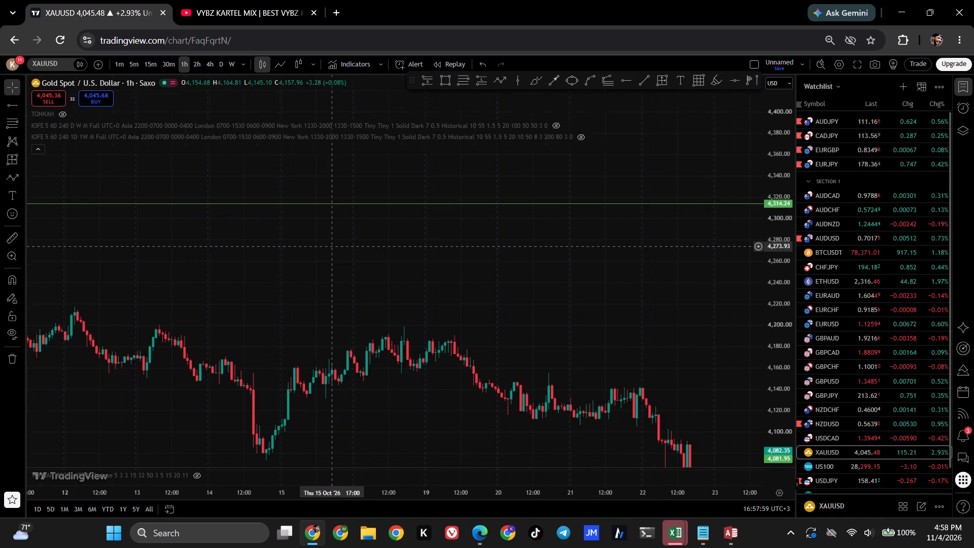
drag(310, 256, 876, 303)
drag(253, 276, 486, 277)
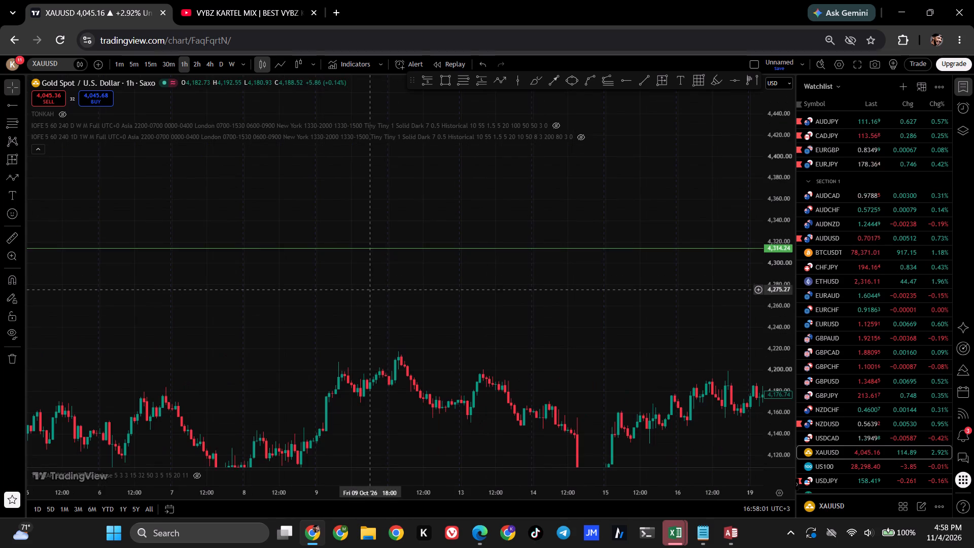
drag(254, 312, 255, 313)
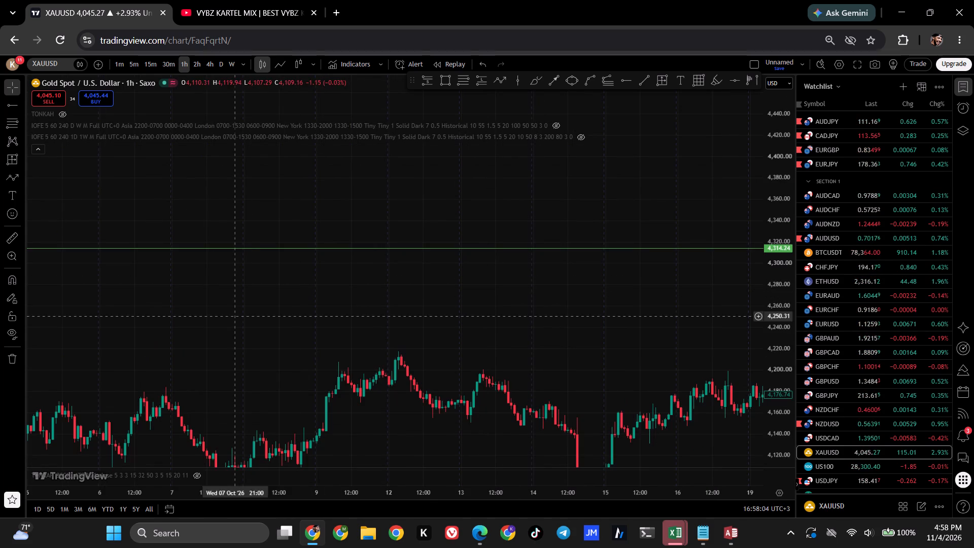
drag(255, 313, 843, 284)
drag(310, 288, 583, 265)
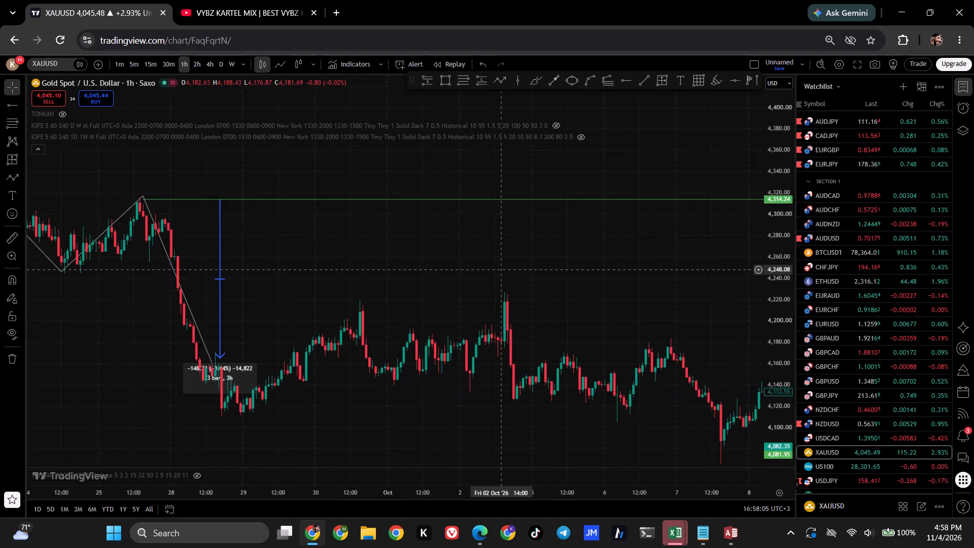
drag(583, 265, 582, 265)
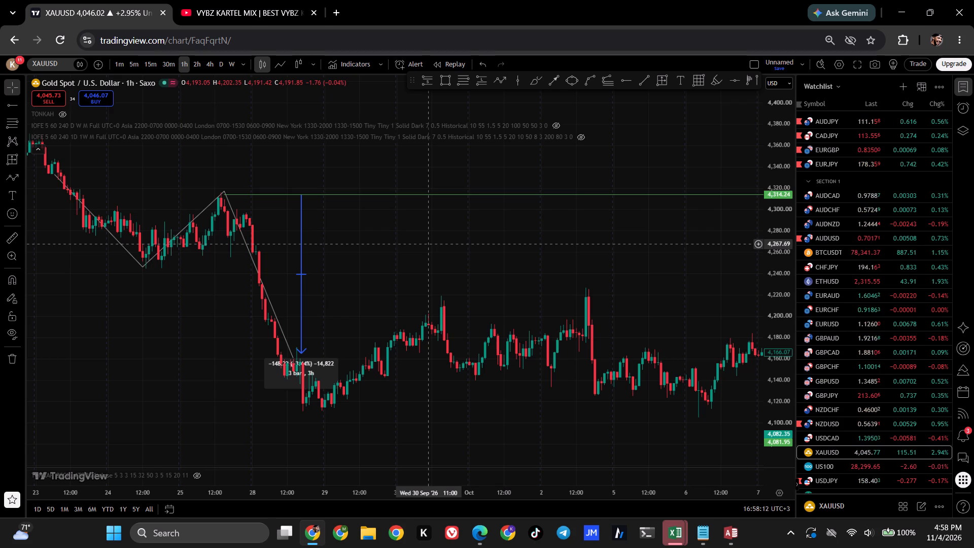
drag(308, 353, 305, 395)
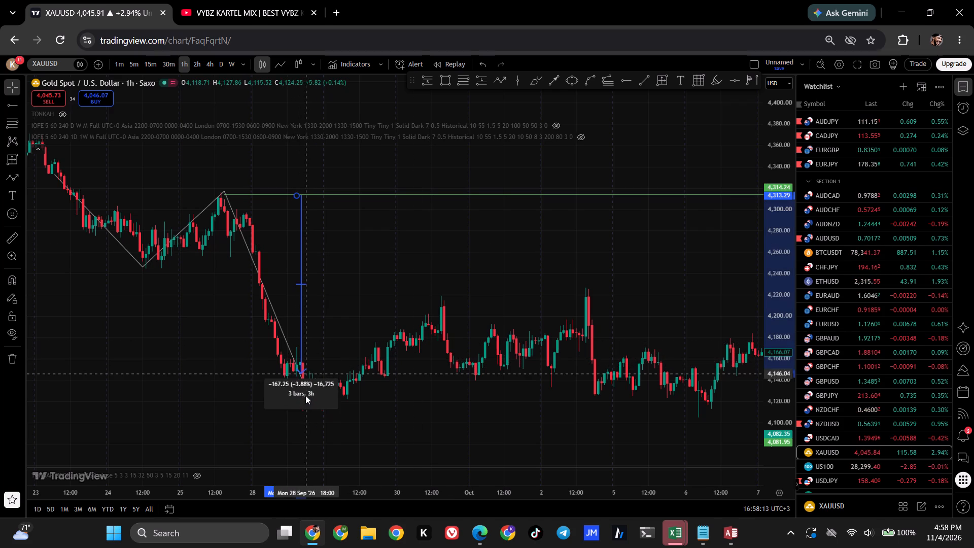
drag(305, 395, 302, 409)
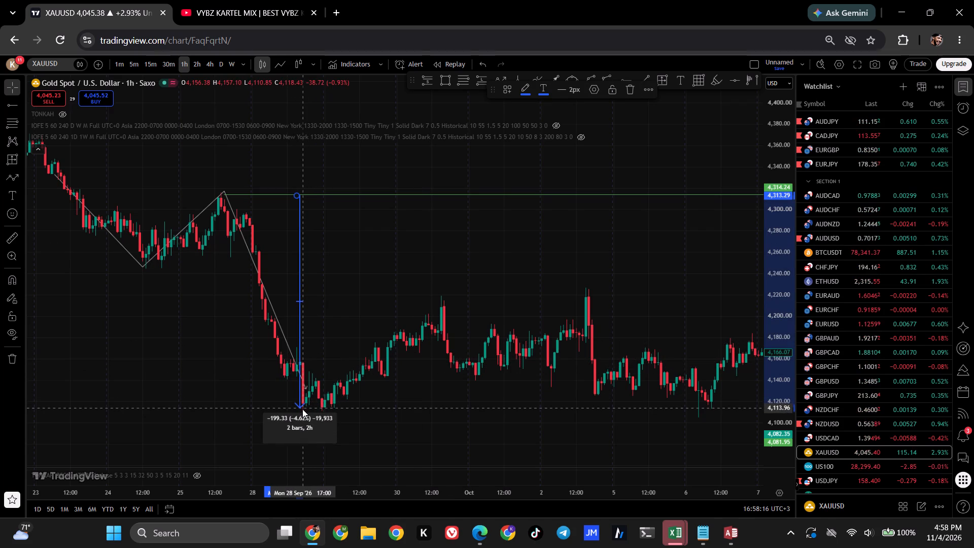
drag(302, 409, 300, 412)
click(300, 412)
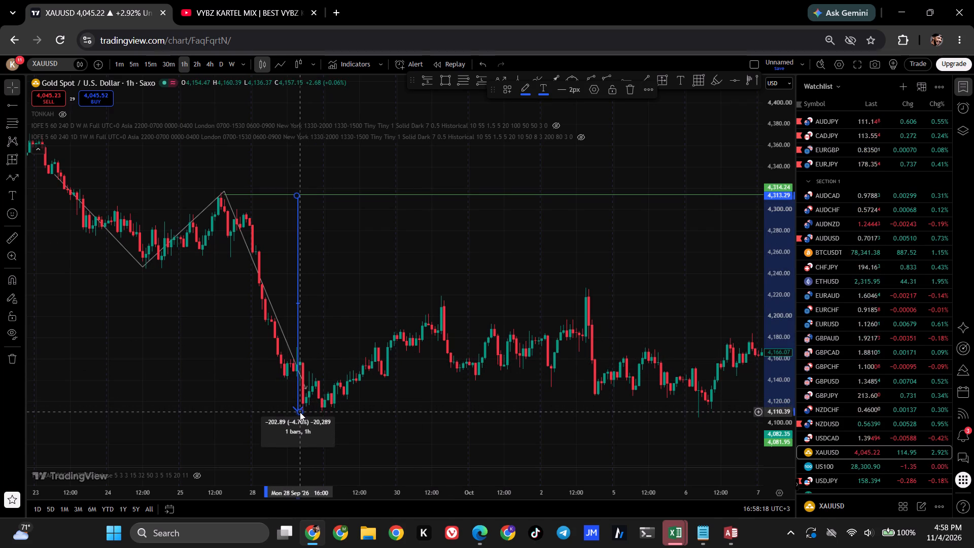
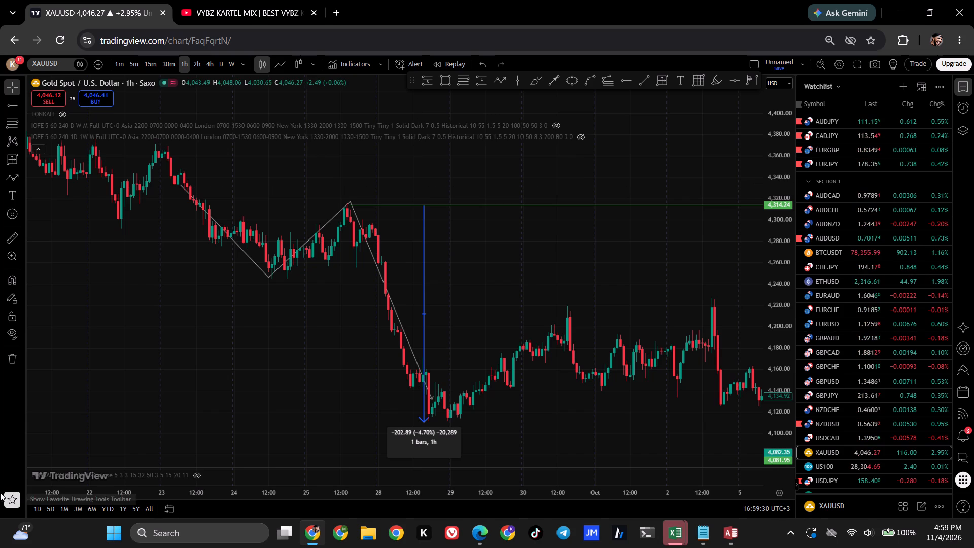
Clear the late-September markup by deleting the date and price range, the horizontal ray at about 4,314 and the zigzag path.
drag(216, 384, 240, 379)
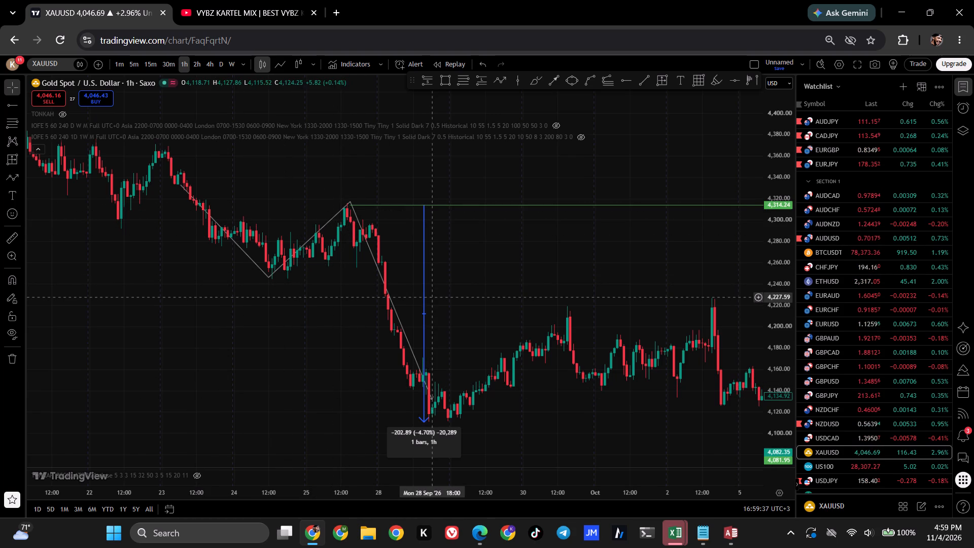
click(424, 279)
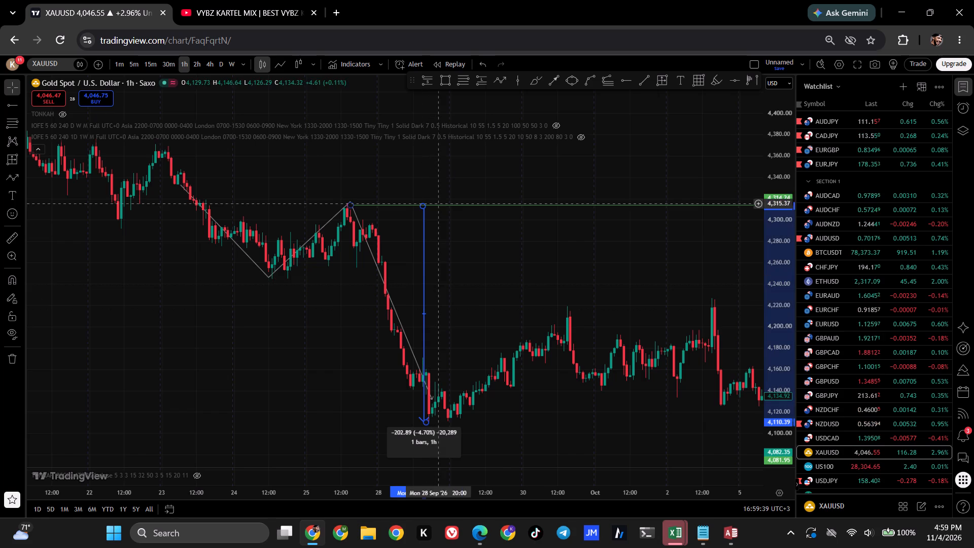
click(638, 91)
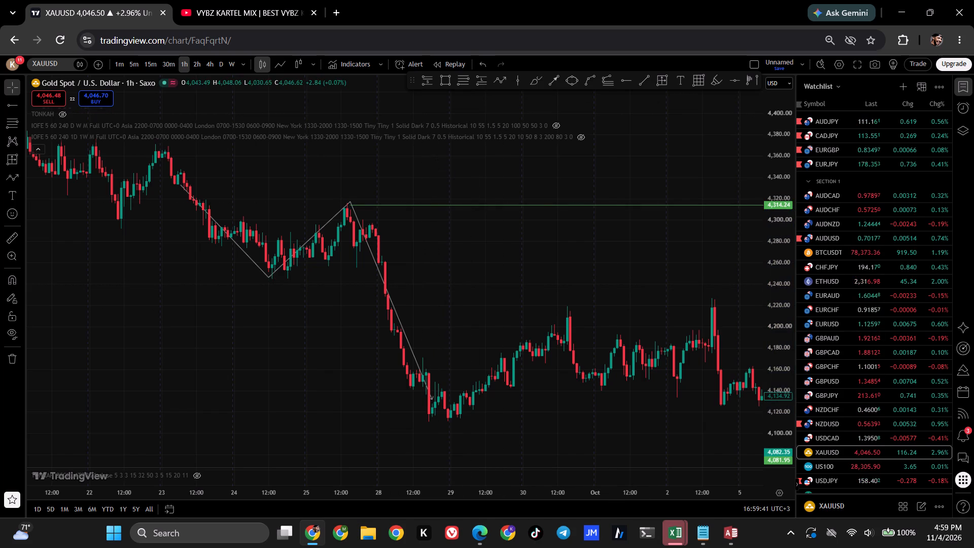
click(538, 204)
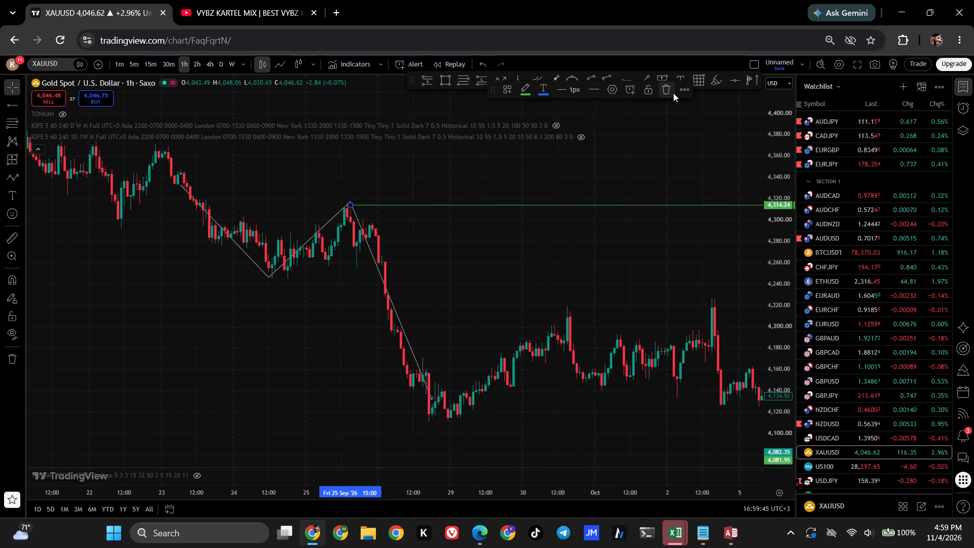
click(671, 90)
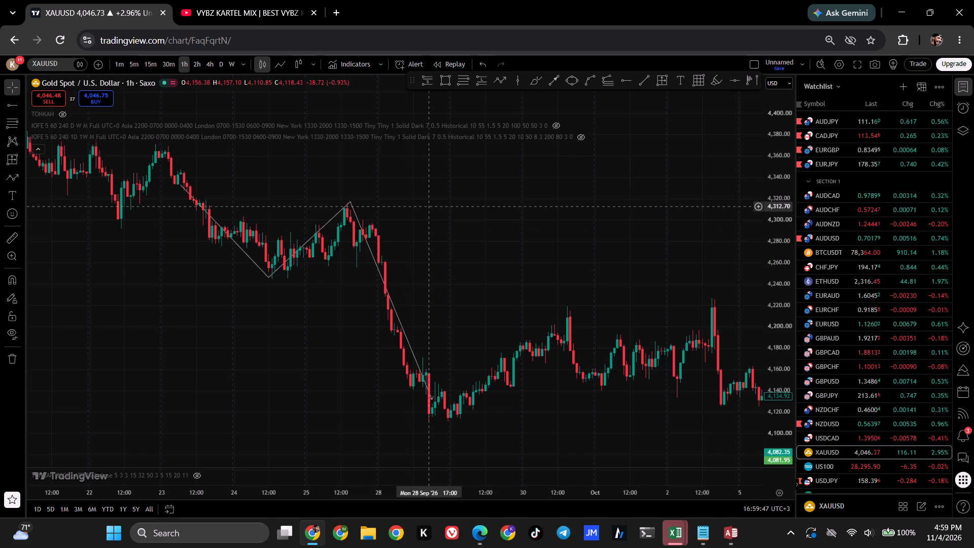
click(349, 203)
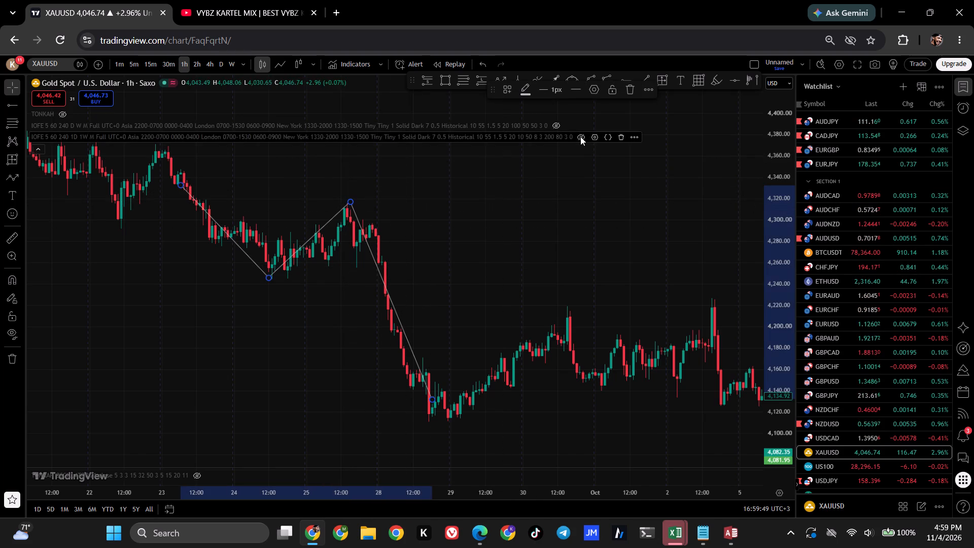
click(627, 95)
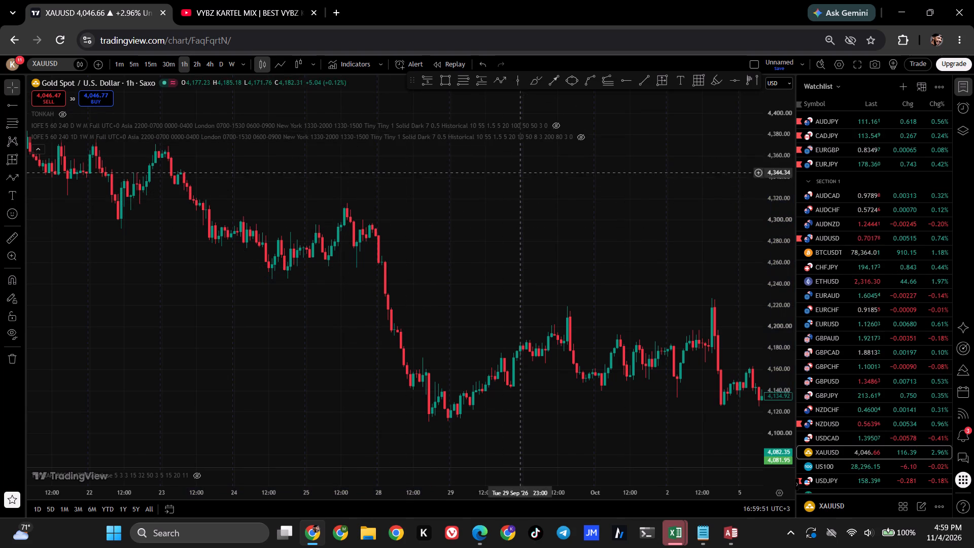
Examine the 1-hour gold price action from the 28 September sell-off back to about 15 September.
drag(430, 216, 572, 231)
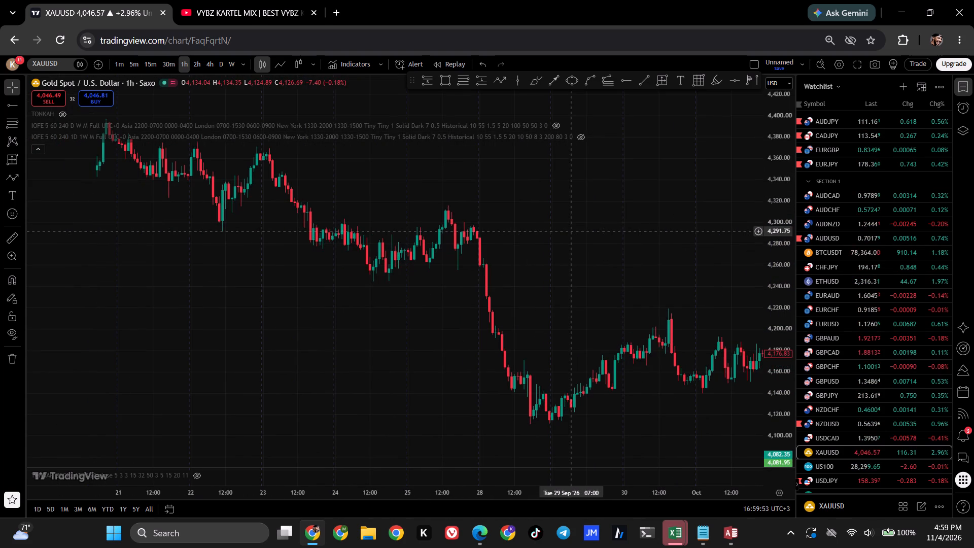
drag(343, 217, 446, 222)
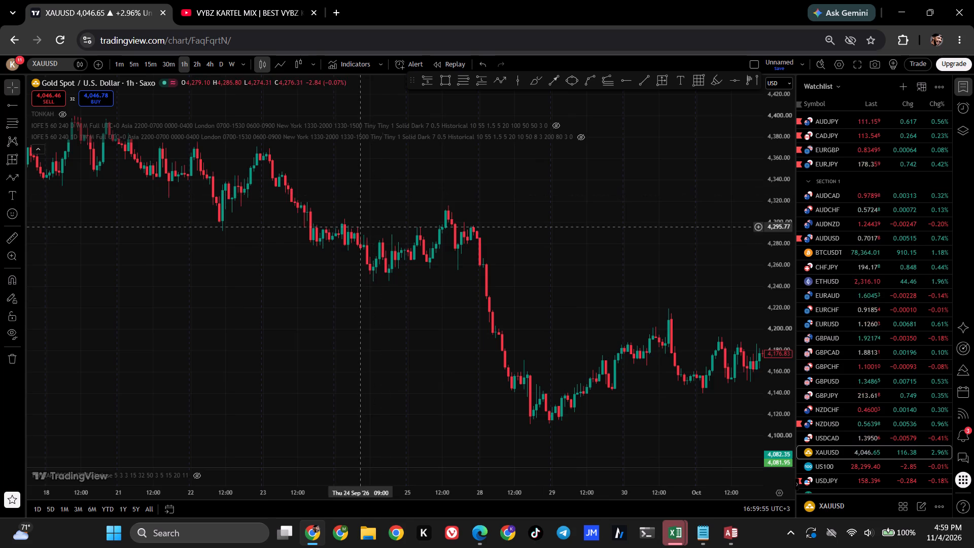
drag(446, 222, 479, 219)
drag(327, 261, 483, 412)
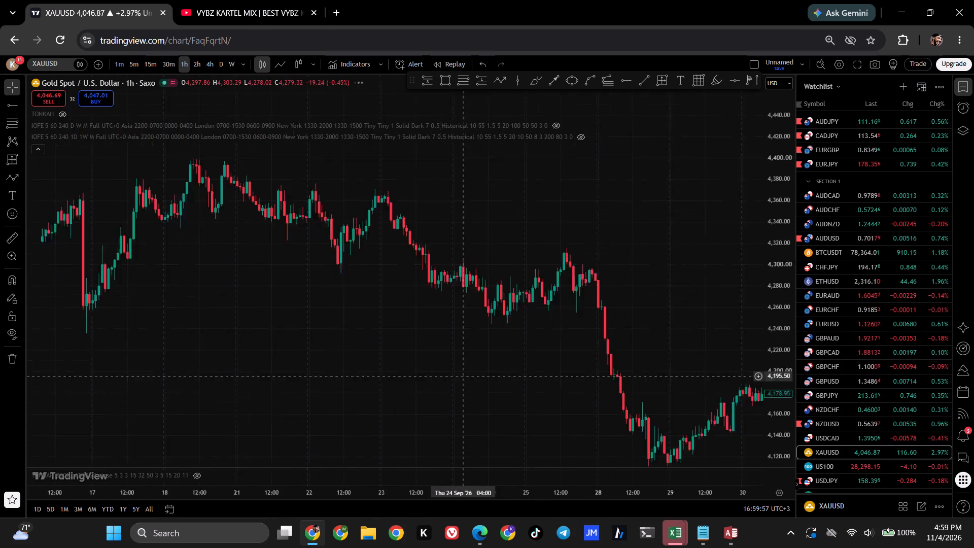
drag(215, 282, 487, 281)
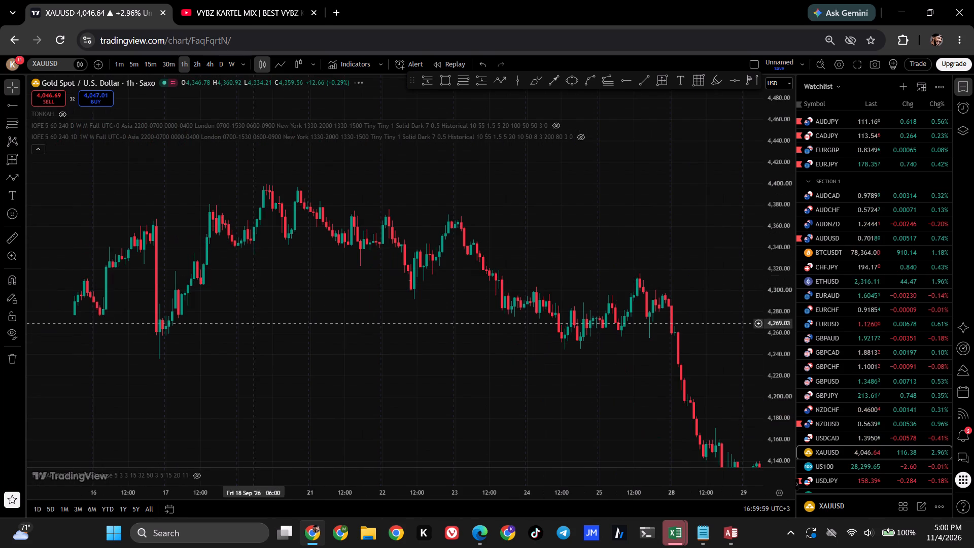
drag(228, 328, 477, 291)
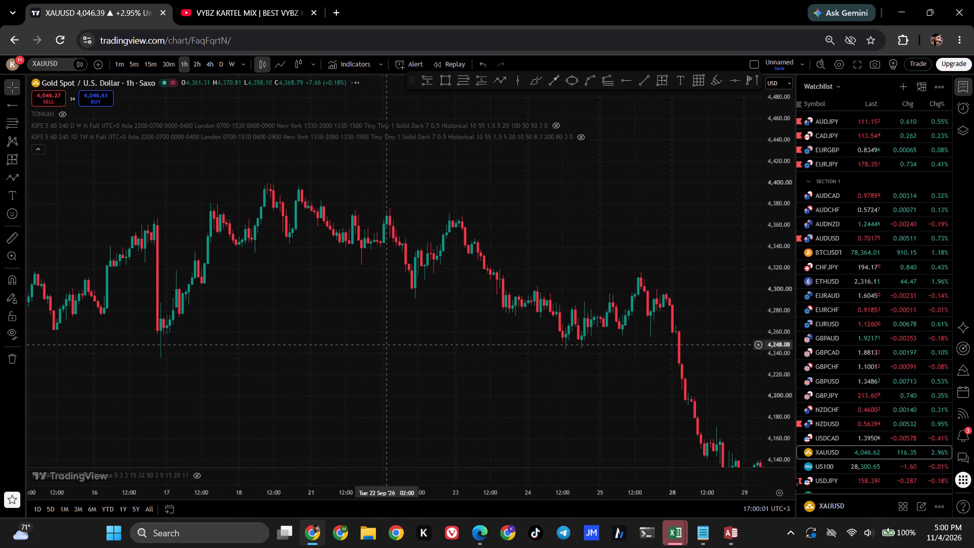
drag(296, 365, 466, 331)
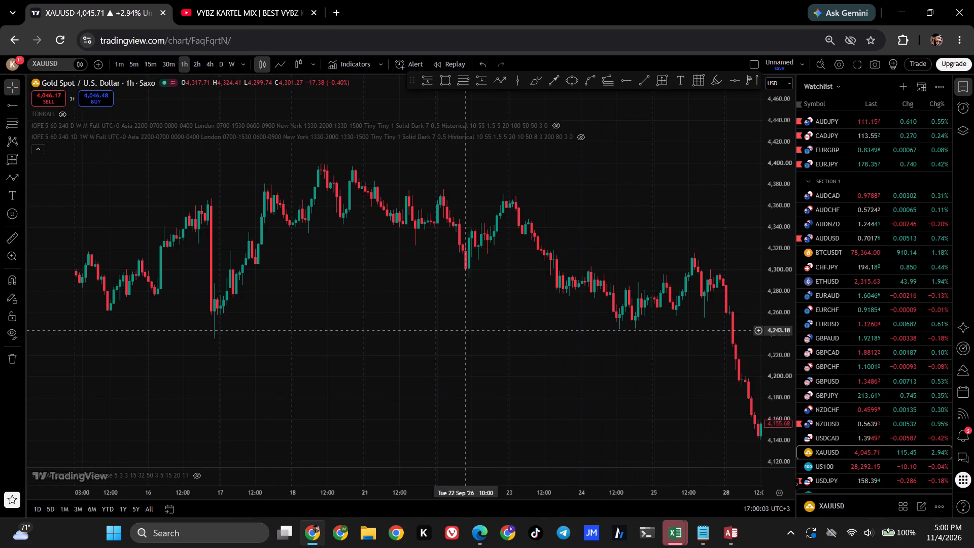
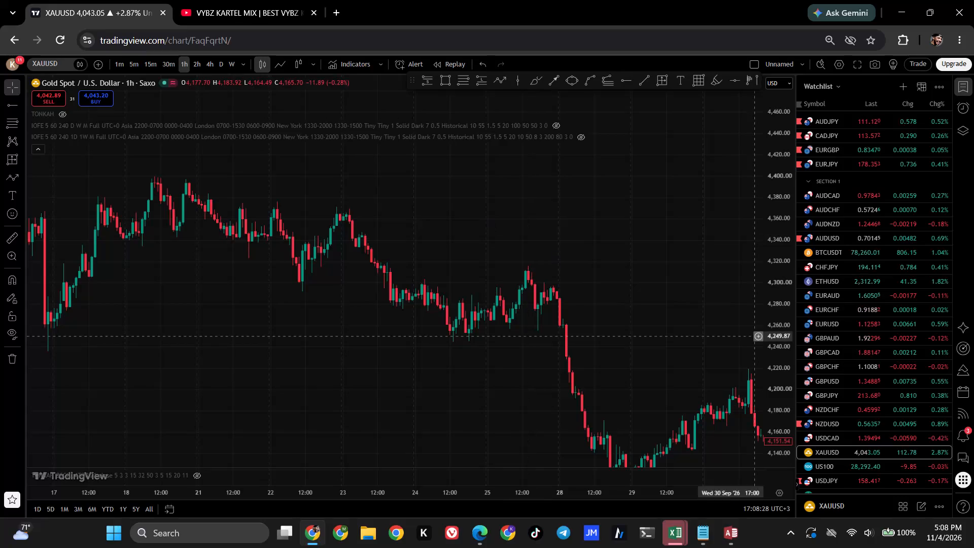
Return to the latest gold bars and examine the early-November rally around the long position with its TP1, TP2 and TP3 targets.
drag(762, 351, 462, 248)
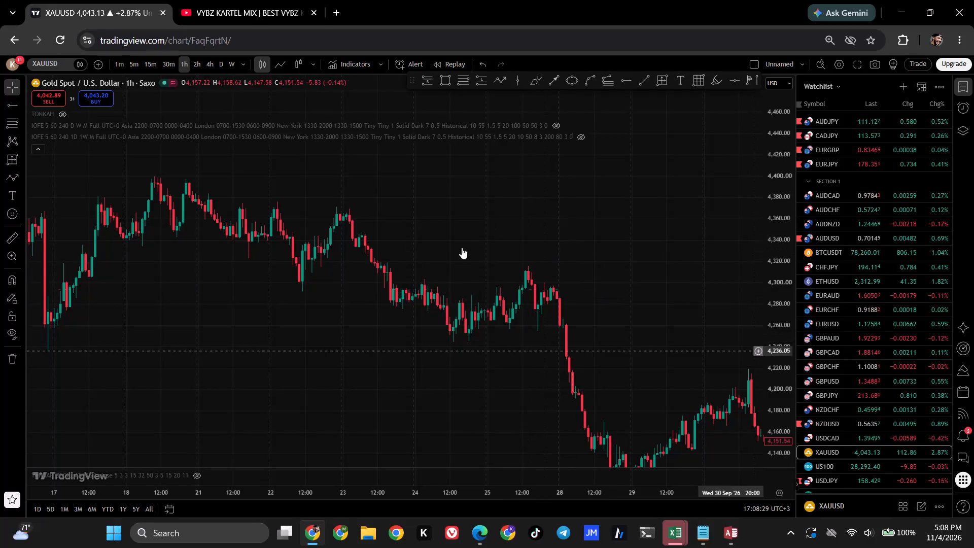
drag(462, 248, 459, 247)
drag(781, 202, 765, 244)
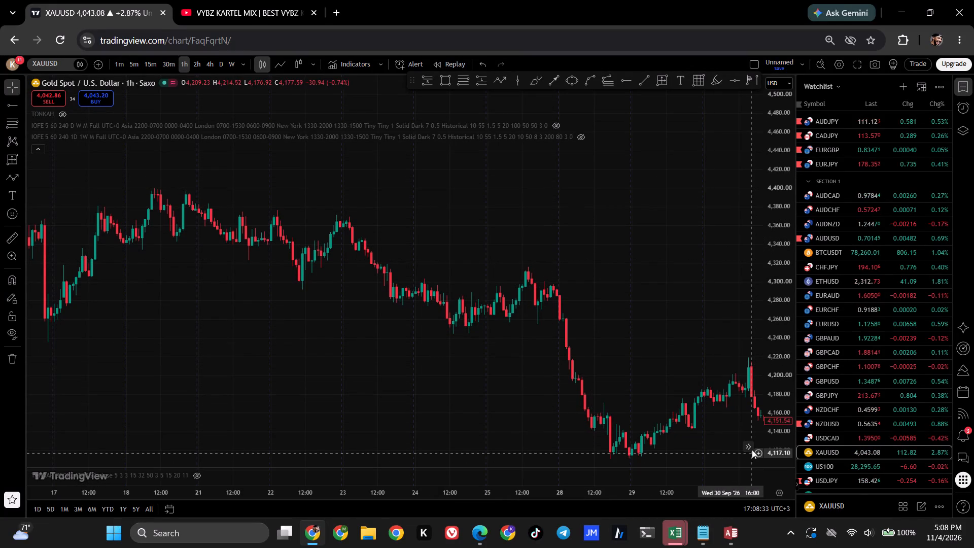
click(753, 448)
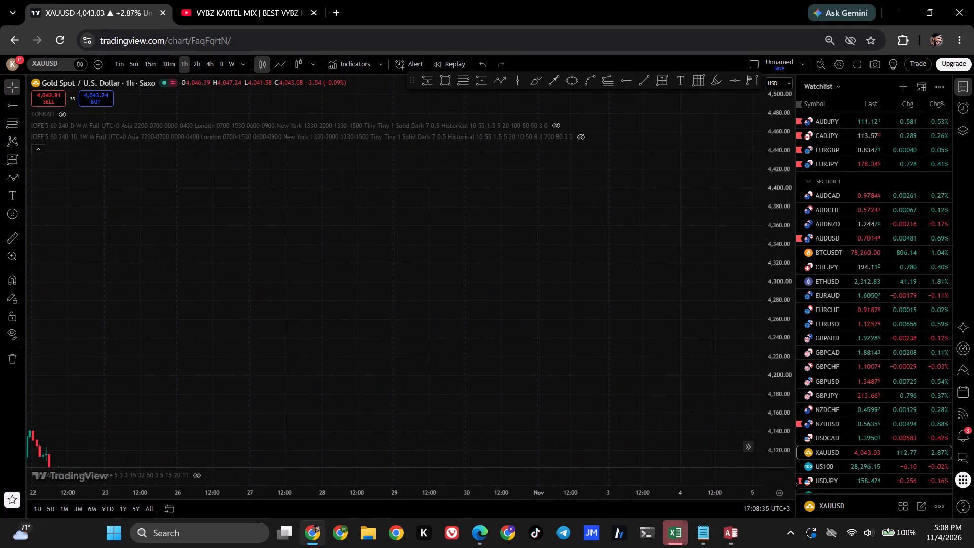
drag(531, 346, 575, 242)
drag(611, 362, 566, 259)
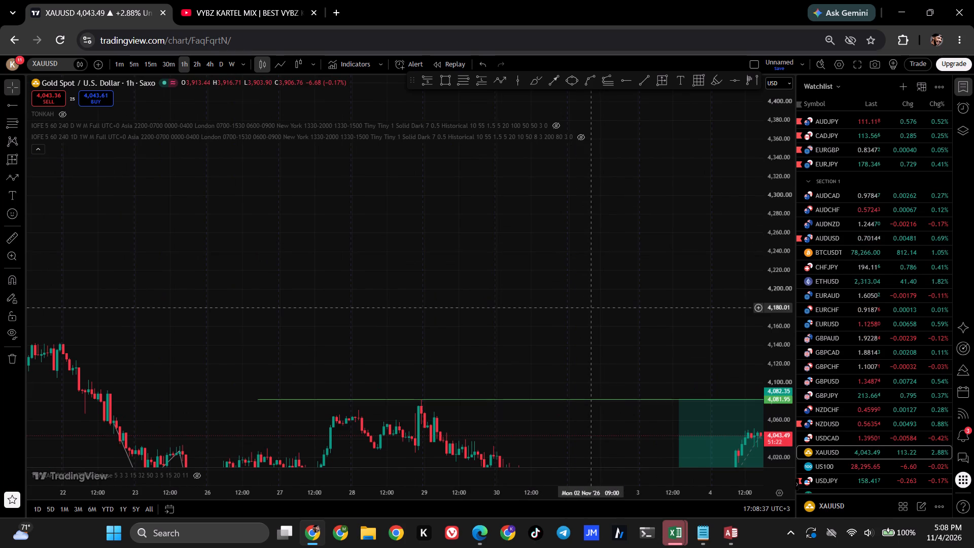
drag(566, 259, 550, 237)
drag(659, 250, 592, 144)
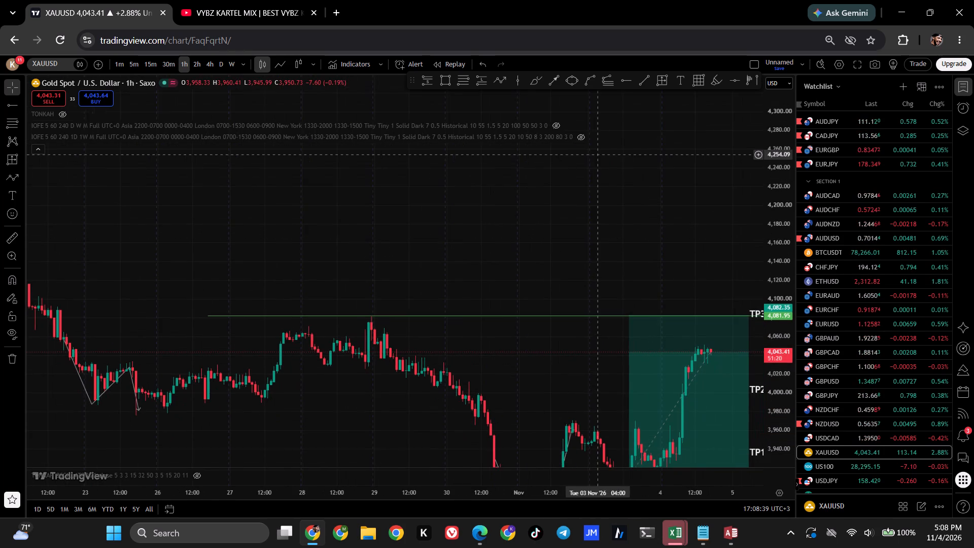
drag(592, 144, 589, 140)
drag(625, 198, 548, 157)
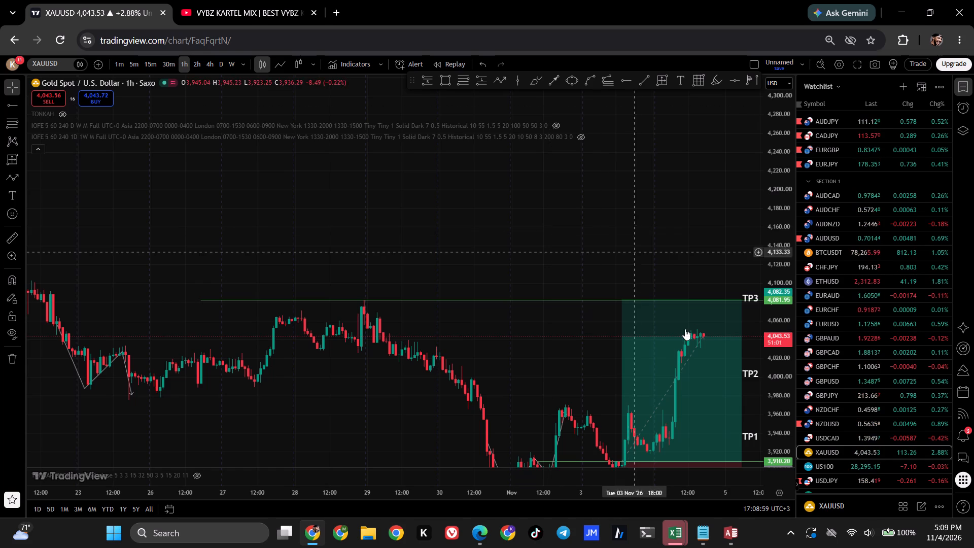
drag(694, 287, 666, 235)
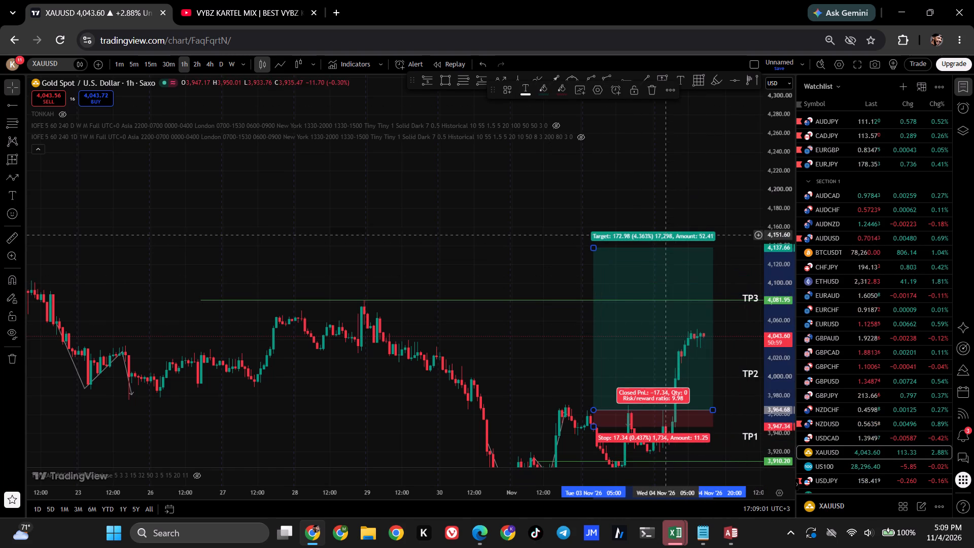
click(487, 58)
Draw a zigzag path from the 2 November high near 3,962 through about 3,894, 3,958 and 3,921, ending near 4,052 on 4 November.
drag(692, 257, 602, 171)
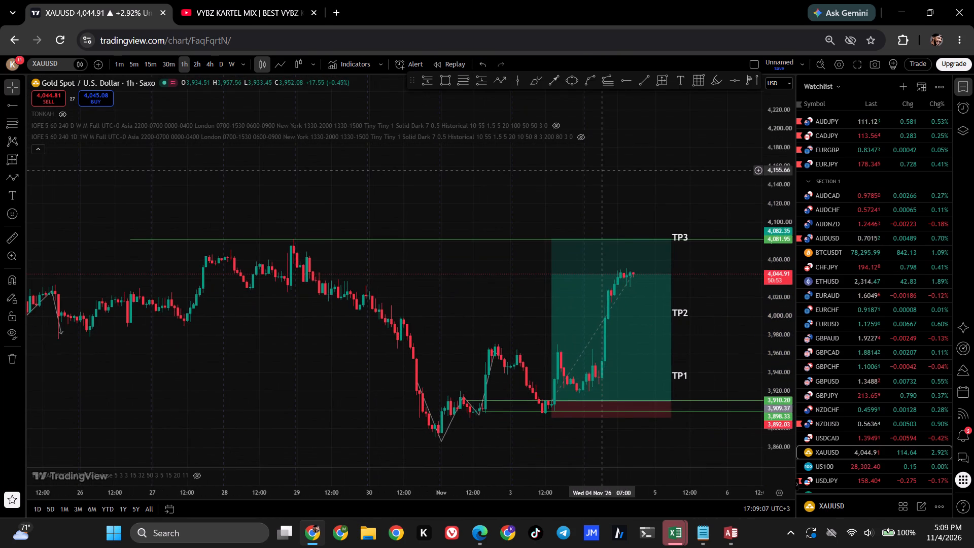
click(507, 83)
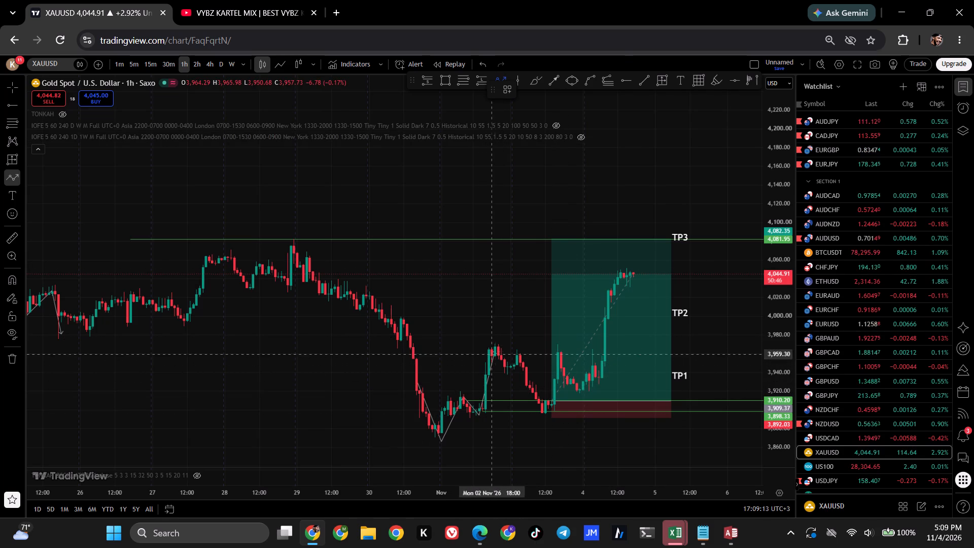
drag(495, 351, 538, 416)
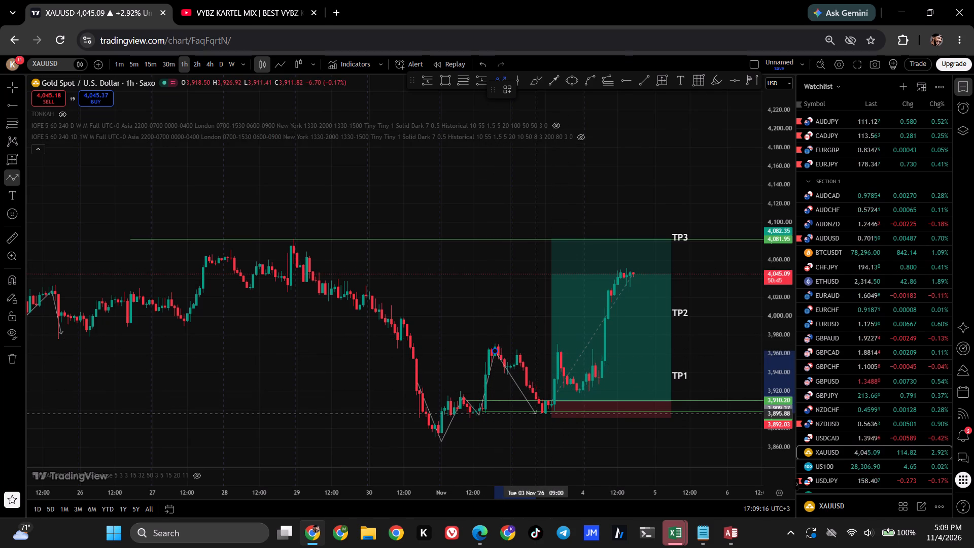
drag(538, 416, 539, 416)
drag(539, 416, 552, 356)
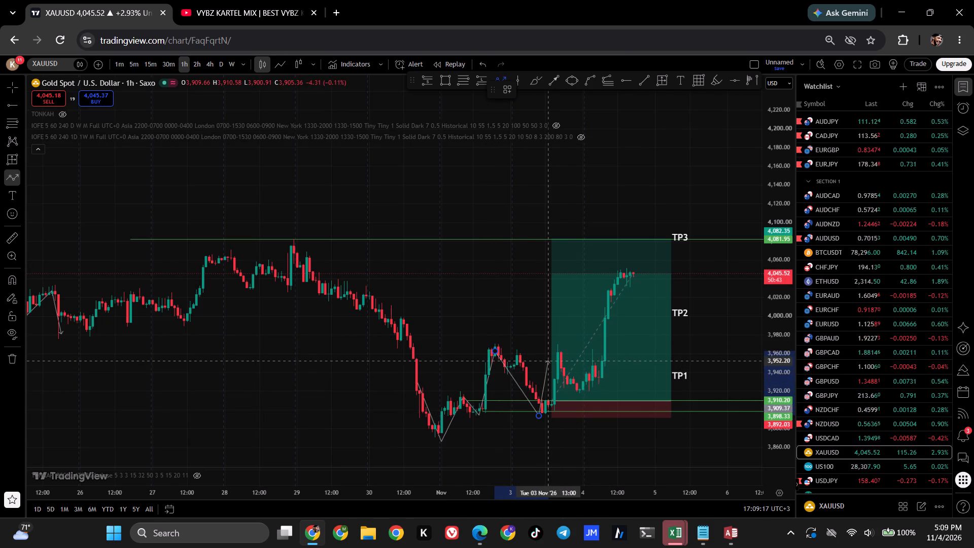
drag(552, 356, 554, 355)
drag(554, 355, 579, 388)
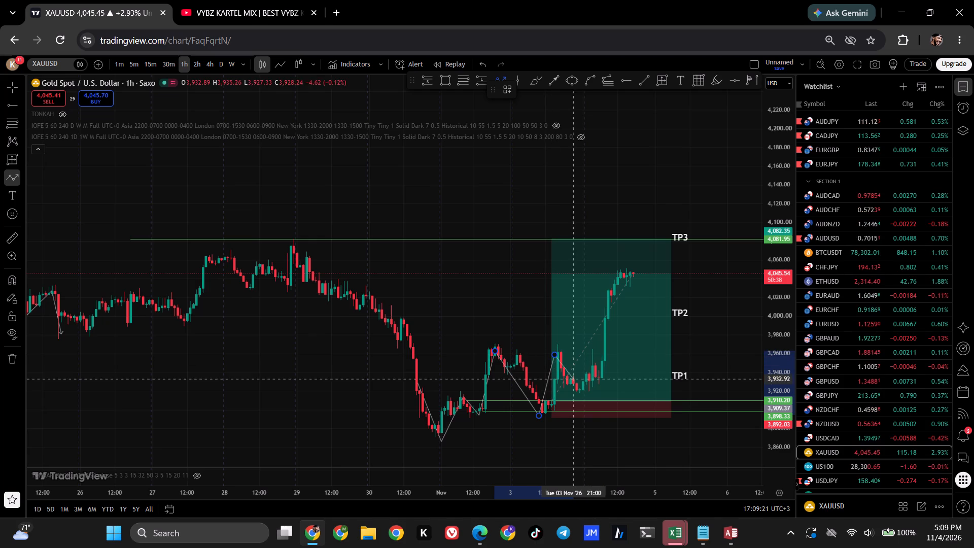
drag(579, 388, 580, 390)
drag(580, 390, 613, 349)
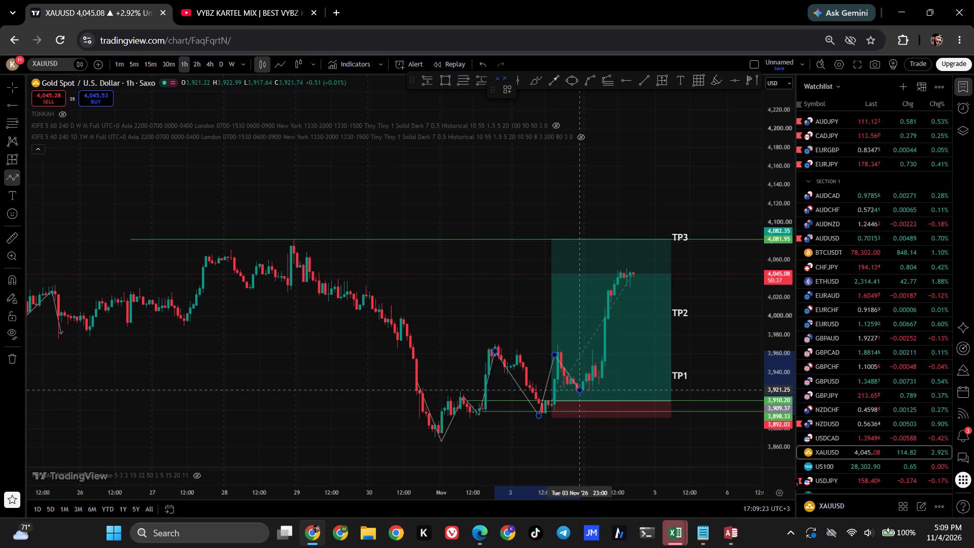
drag(613, 349, 633, 267)
triple_click(633, 267)
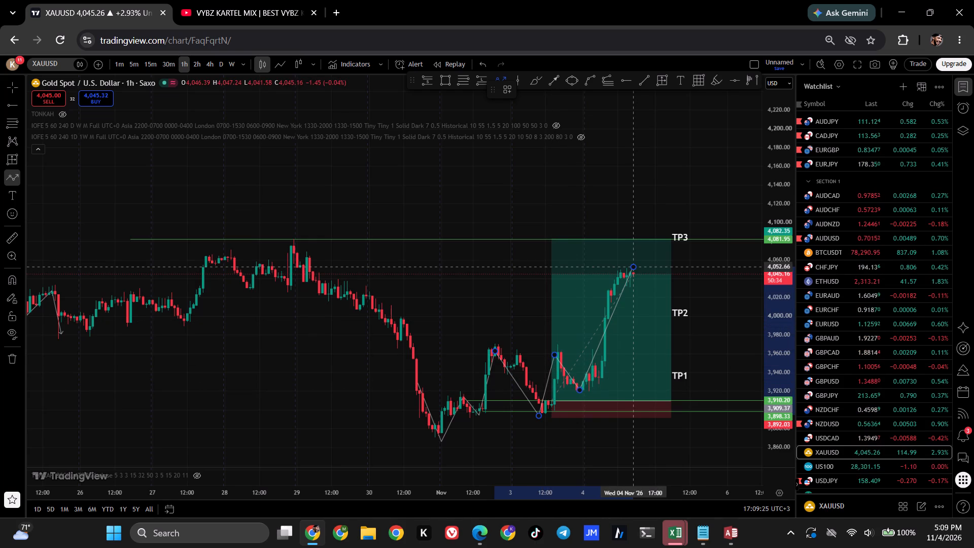
Move the lower green horizontal ray beneath the long position's entry up to 3,918.00, starting at 2 November 22:00.
drag(699, 316, 681, 264)
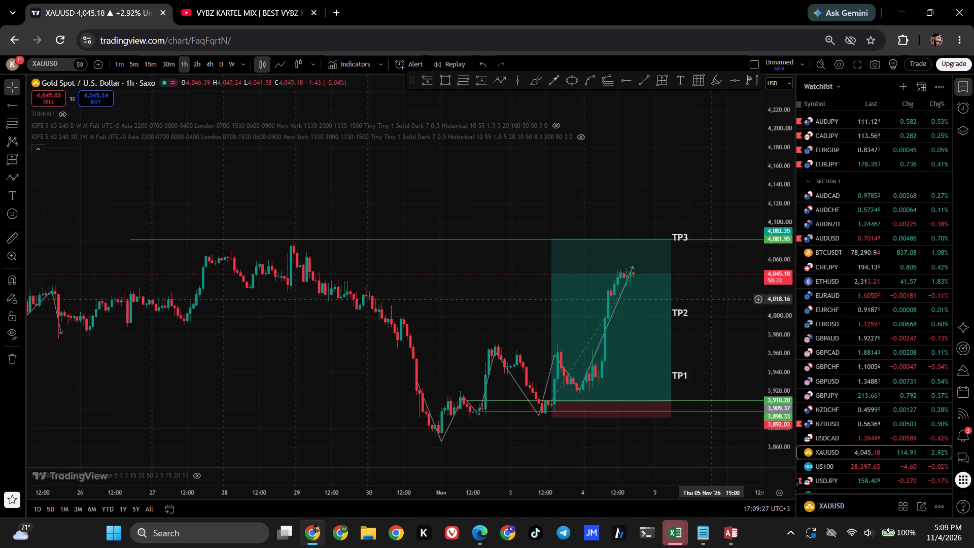
drag(769, 322, 767, 274)
drag(740, 337, 721, 254)
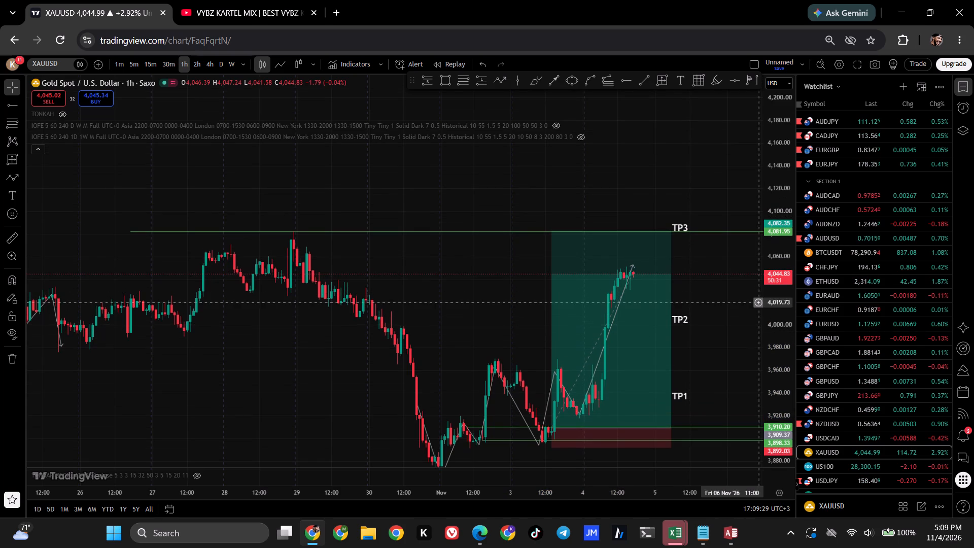
drag(721, 254, 721, 245)
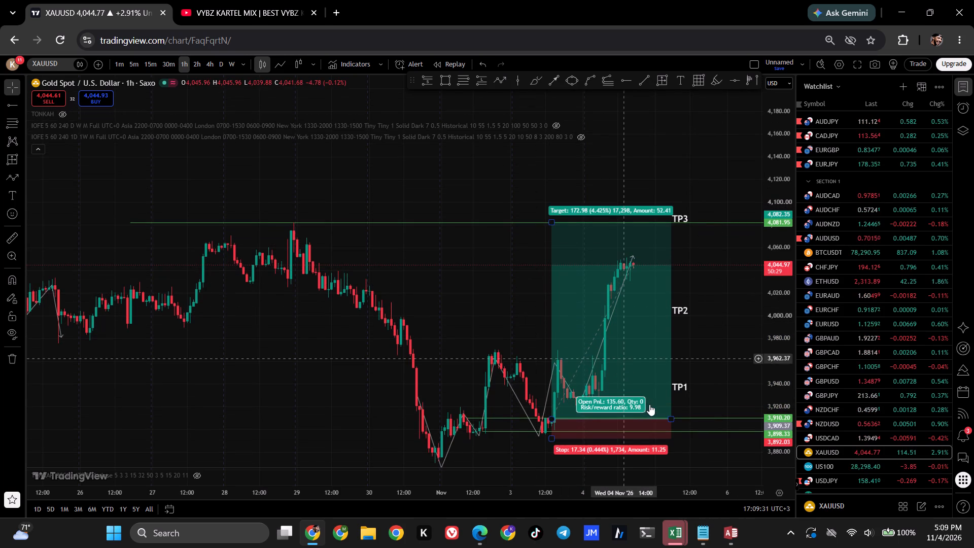
drag(693, 433, 692, 421)
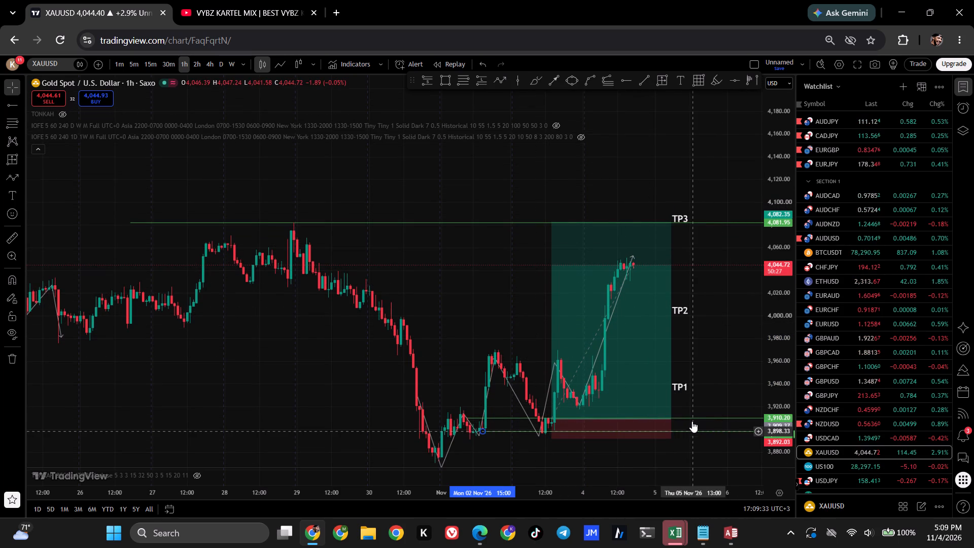
drag(692, 421, 710, 407)
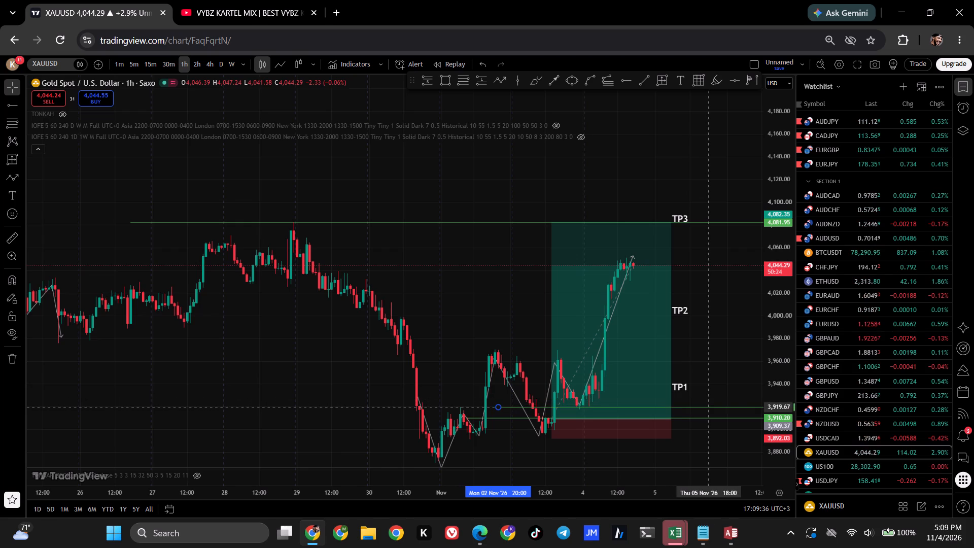
drag(710, 407, 714, 409)
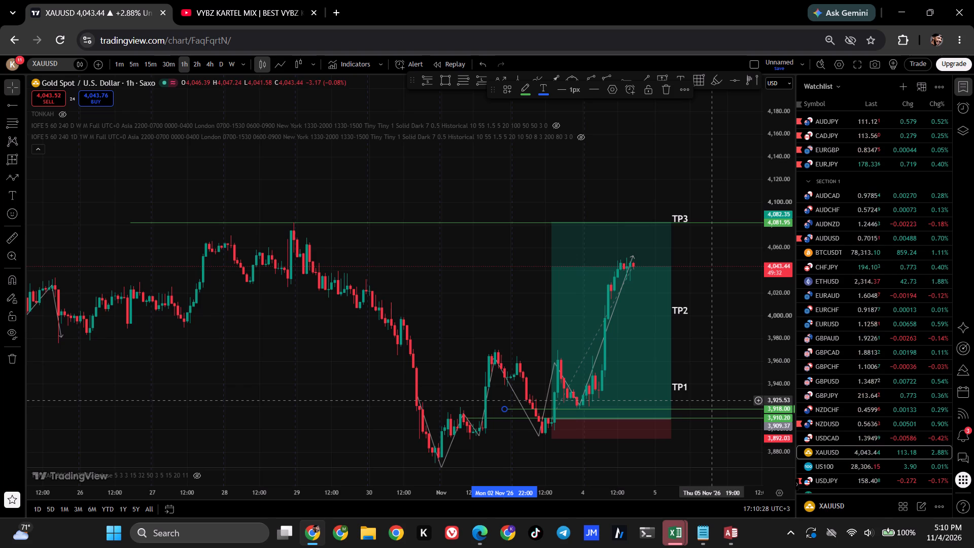
Delete the zigzag path drawn over the 23 October decline and rebound.
drag(454, 270, 905, 277)
drag(426, 318, 634, 316)
click(360, 284)
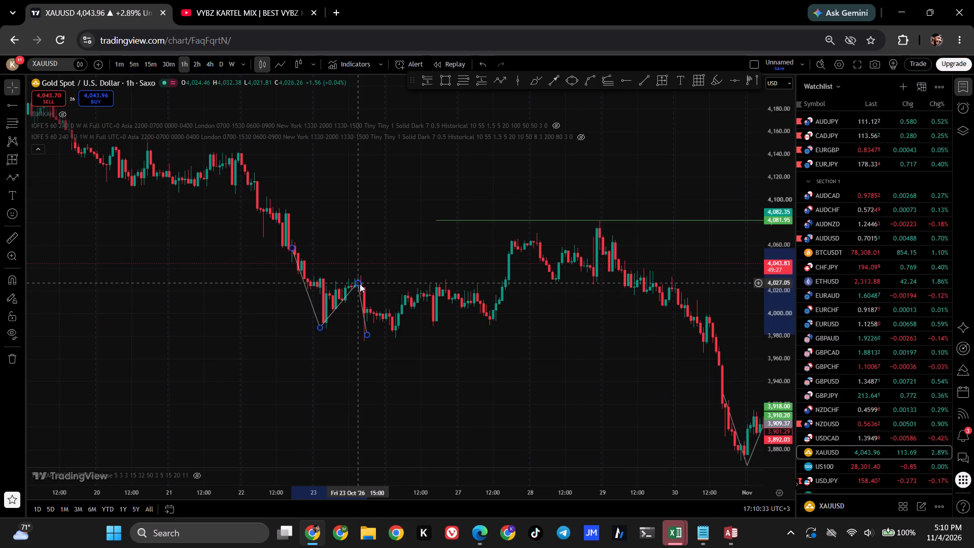
click(635, 89)
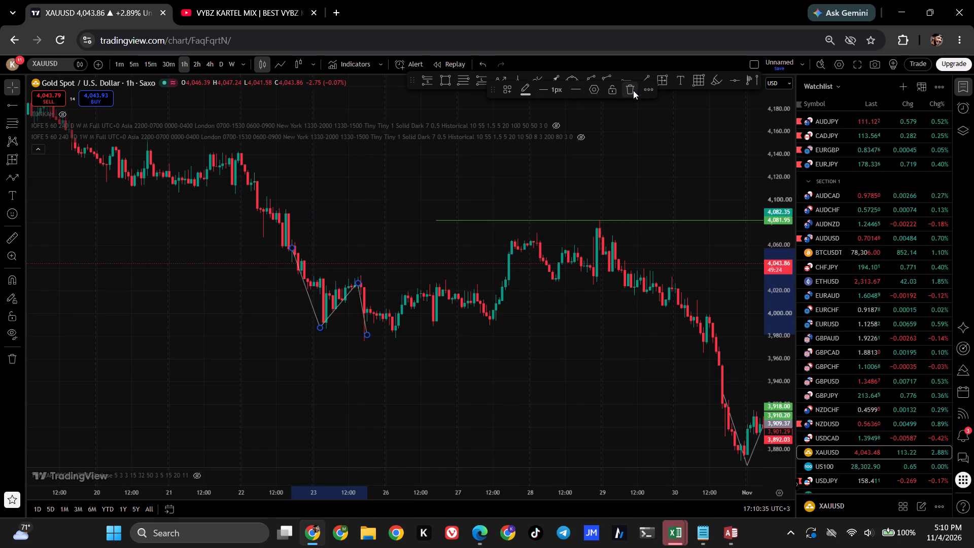
Examine the 1-hour gold price action from late October back to about 5 October.
drag(396, 177, 708, 177)
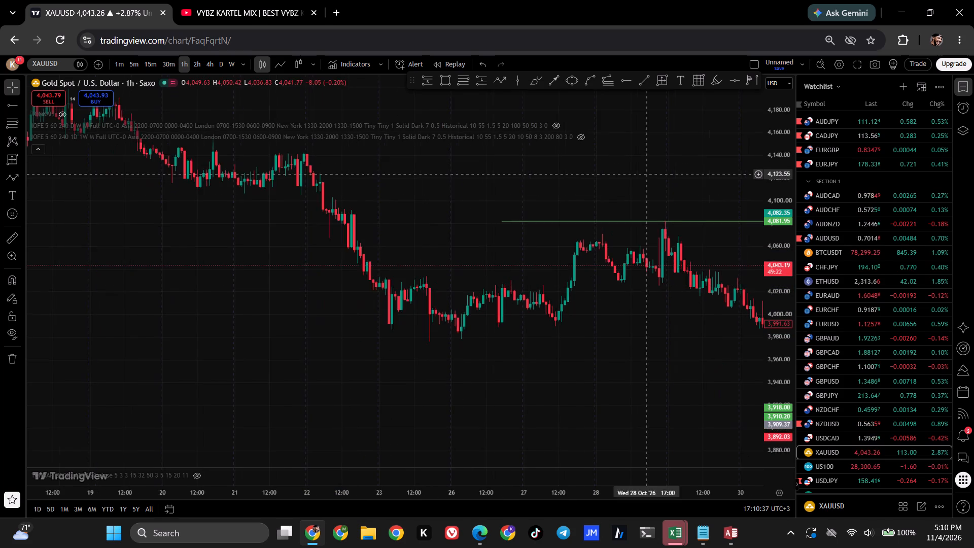
drag(708, 177, 725, 176)
drag(511, 177, 770, 246)
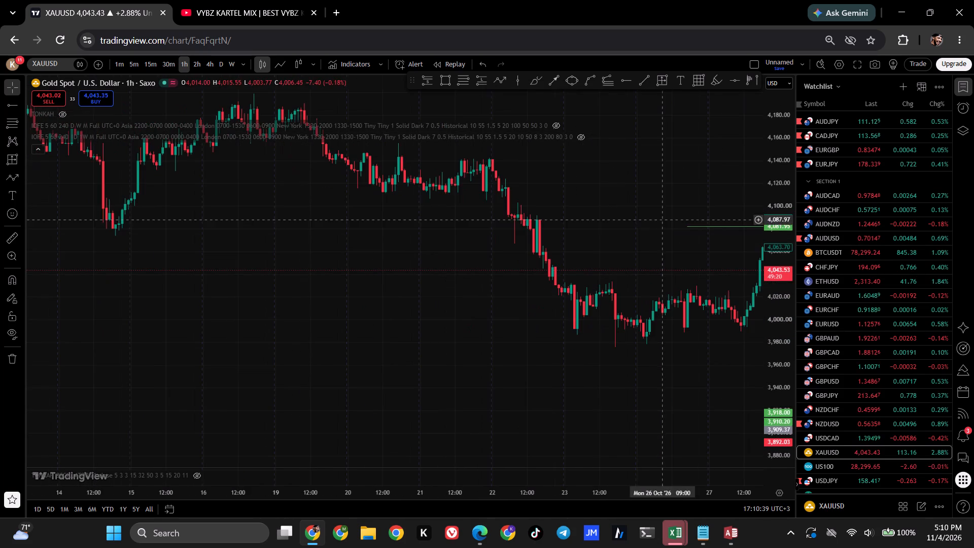
drag(510, 216, 749, 246)
drag(478, 221, 585, 255)
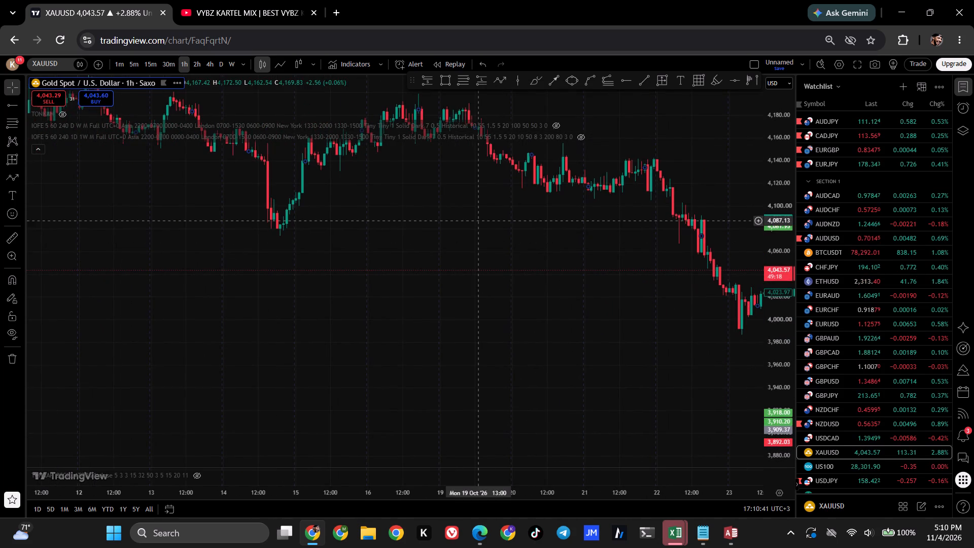
drag(585, 255, 715, 301)
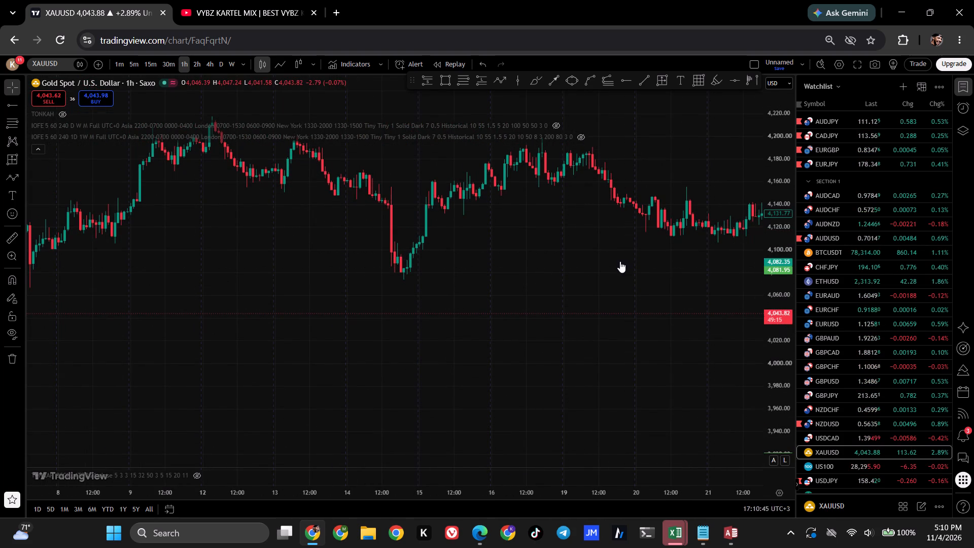
drag(316, 242, 519, 383)
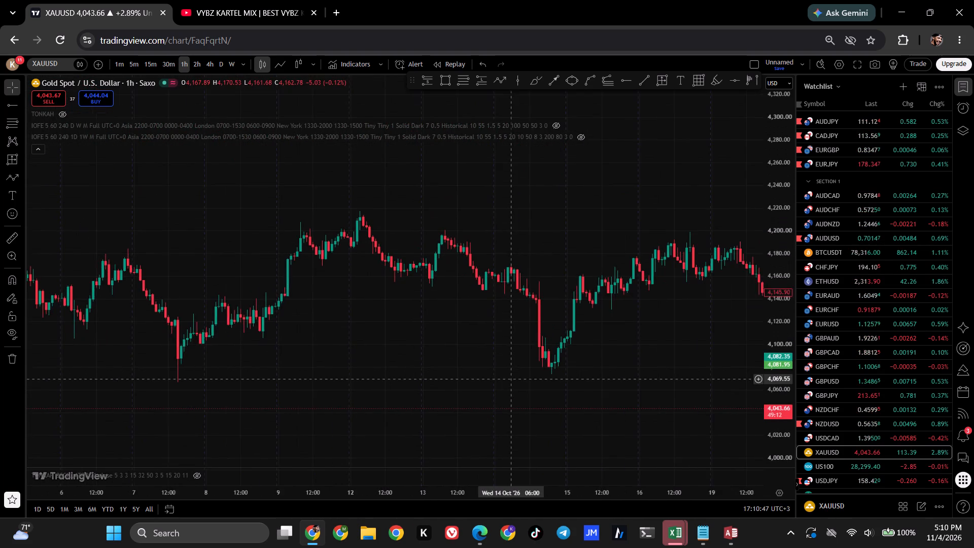
drag(519, 383, 532, 384)
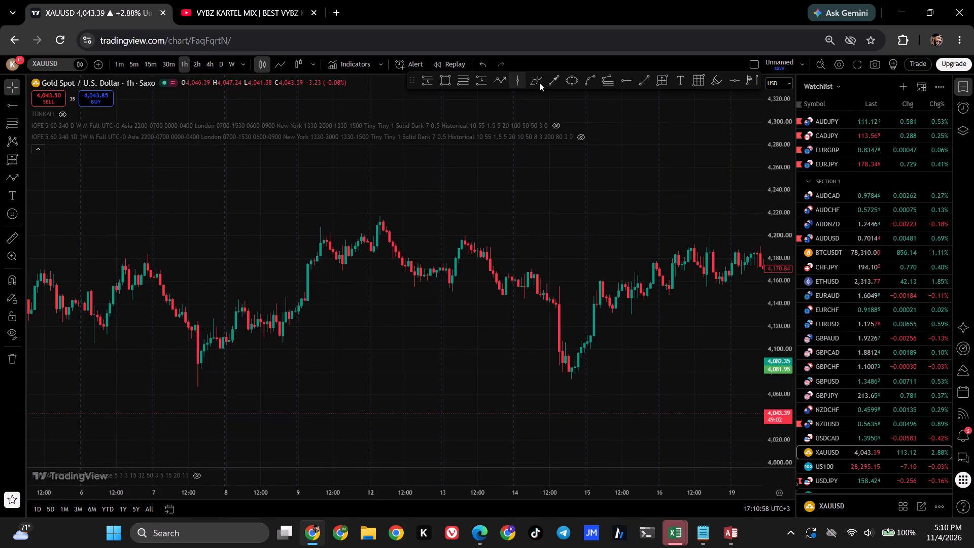
Draw a zigzag path from about 4,161 on 5 October down to 4,105, up to about 4,180, and down to about 4,069 on 7 October.
click(503, 77)
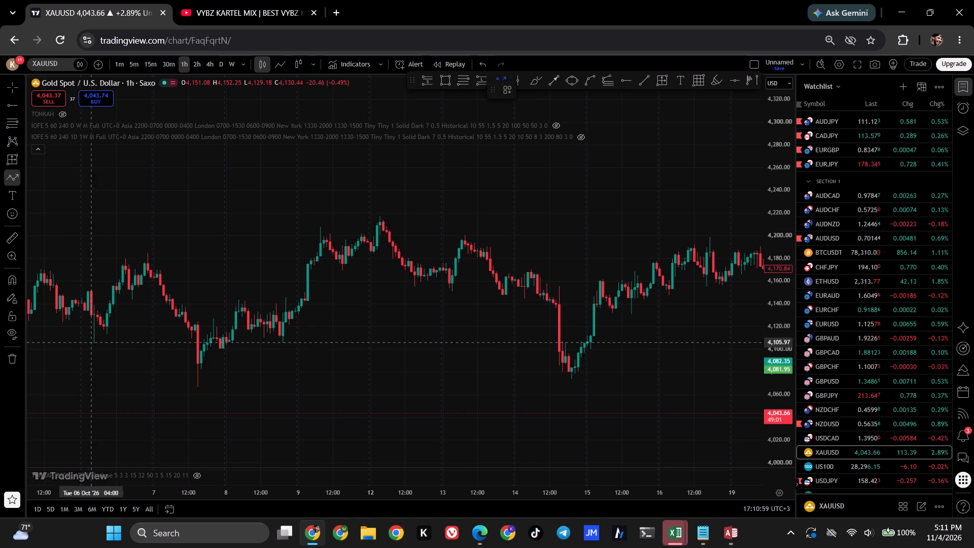
drag(44, 280, 99, 343)
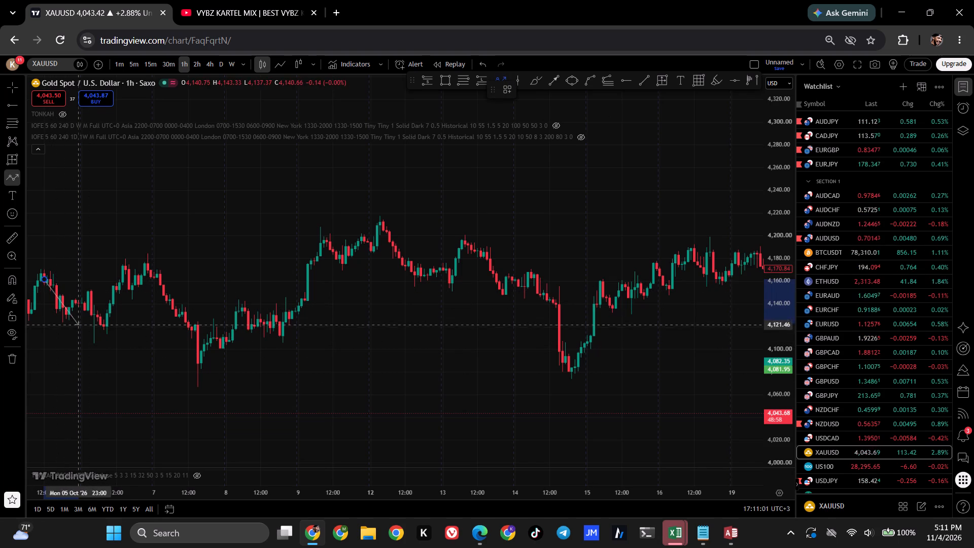
drag(99, 343, 100, 344)
drag(100, 344, 152, 273)
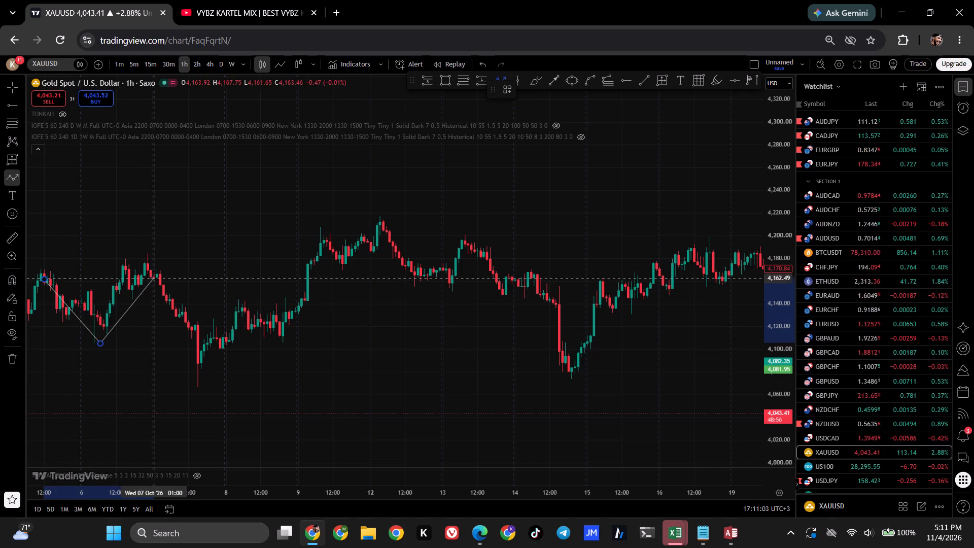
drag(152, 273, 148, 258)
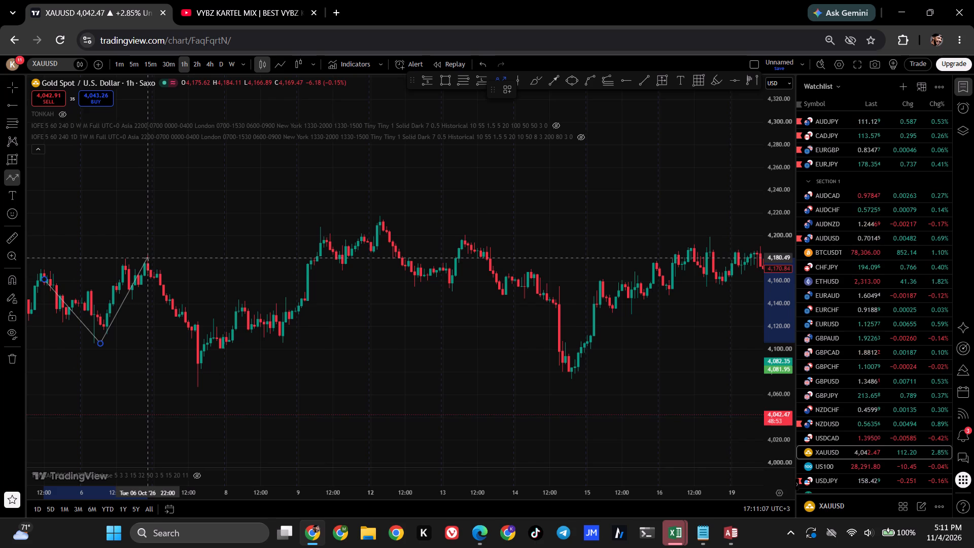
drag(148, 258, 149, 258)
drag(149, 258, 149, 263)
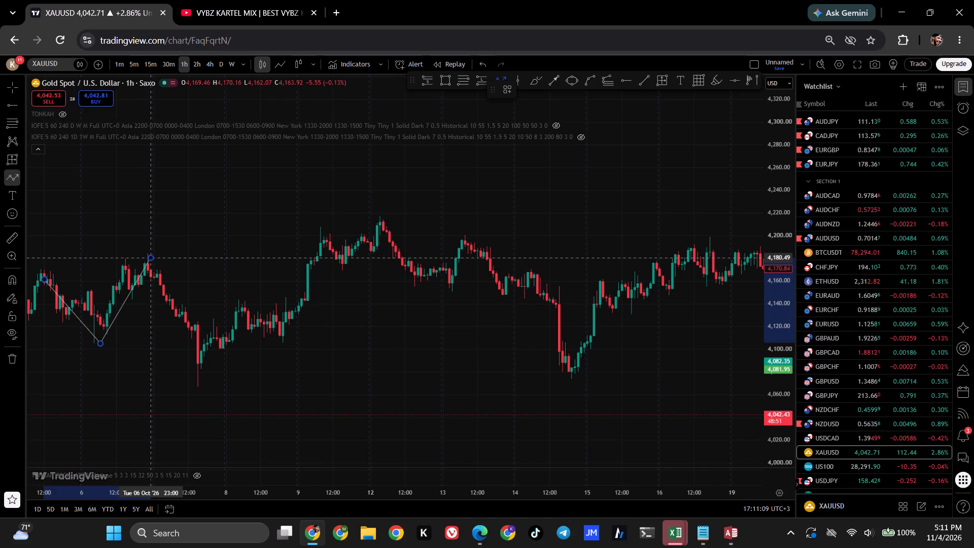
drag(149, 263, 197, 371)
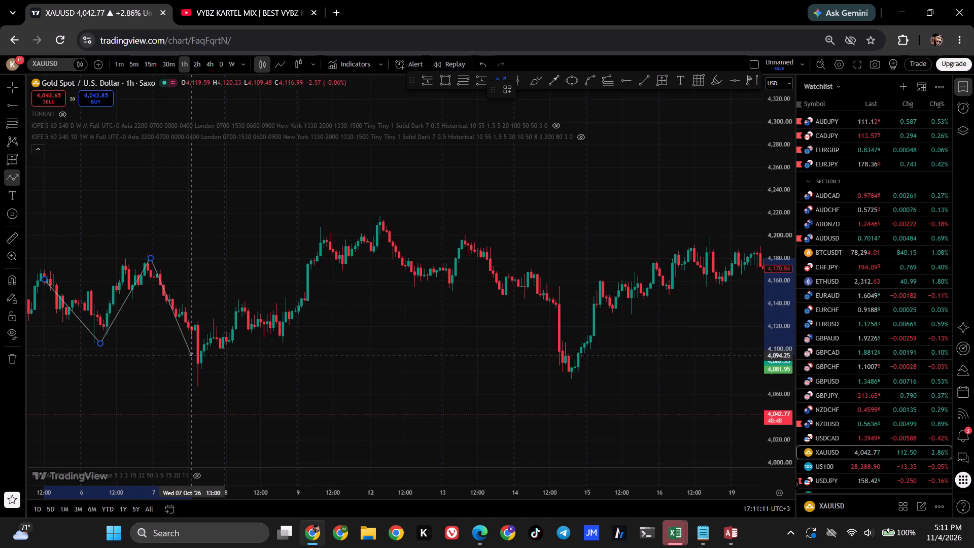
drag(197, 371, 197, 384)
triple_click(197, 384)
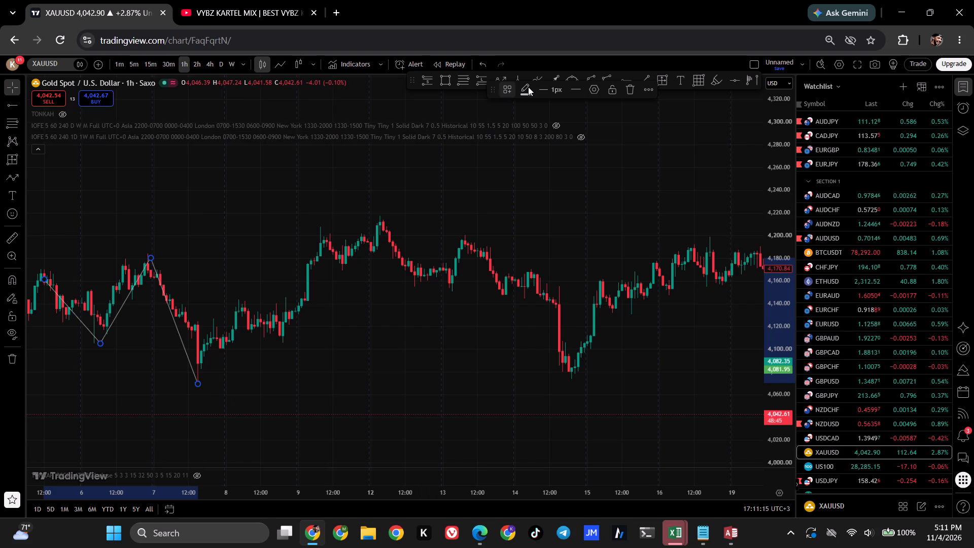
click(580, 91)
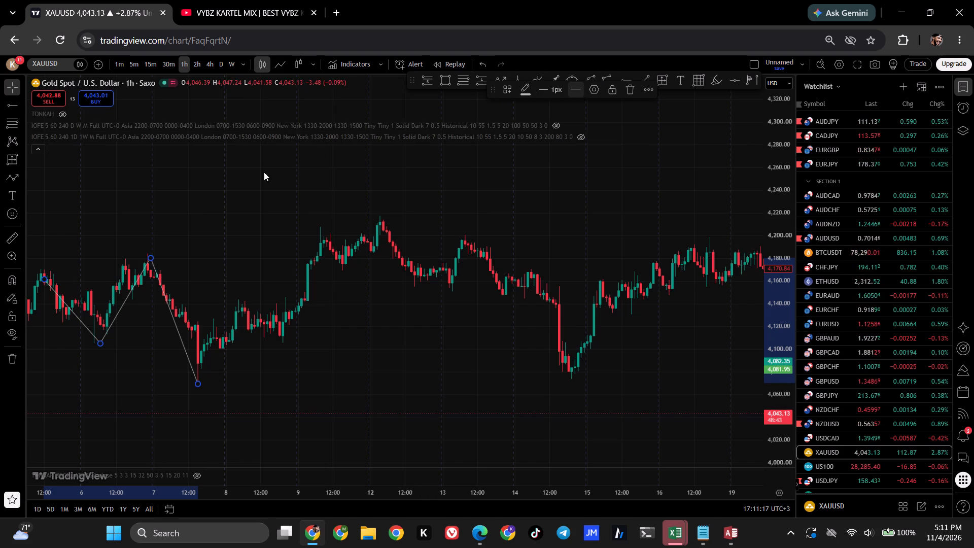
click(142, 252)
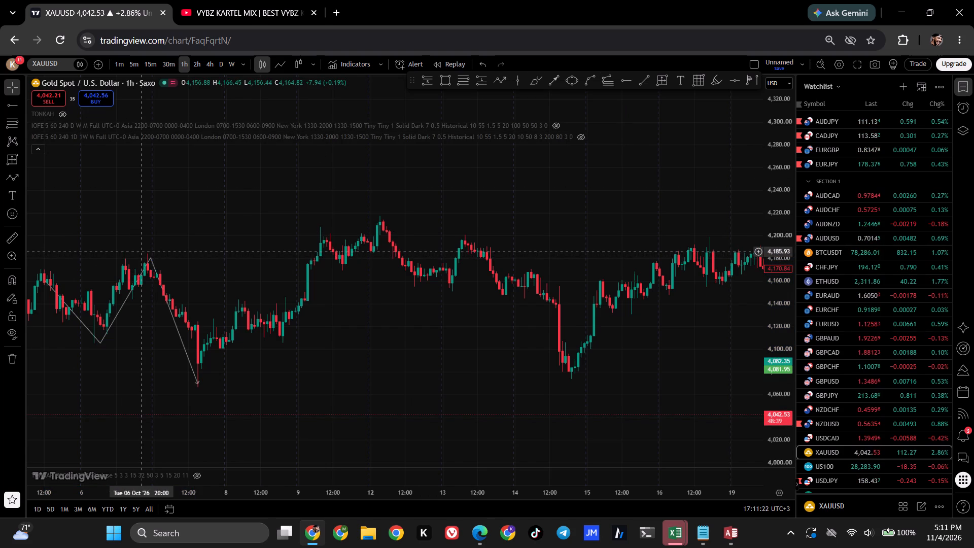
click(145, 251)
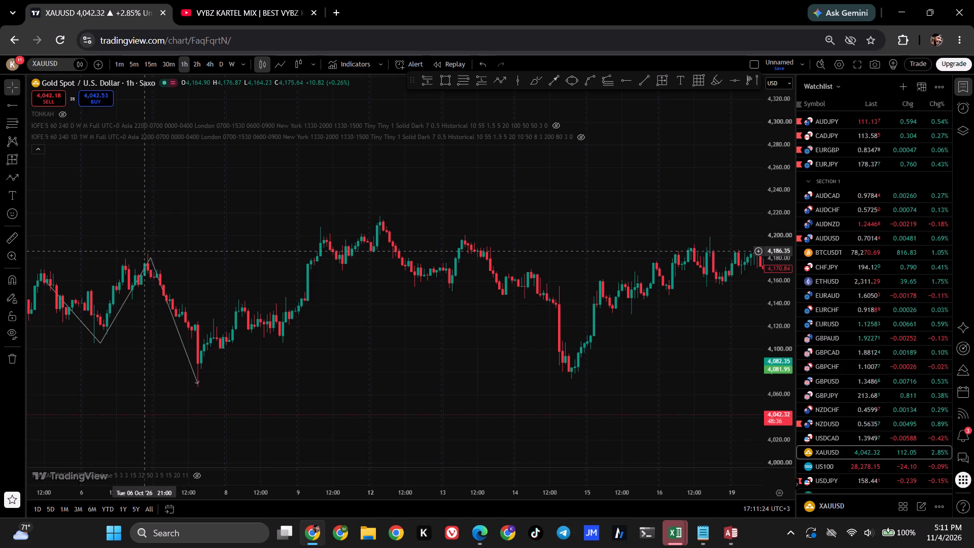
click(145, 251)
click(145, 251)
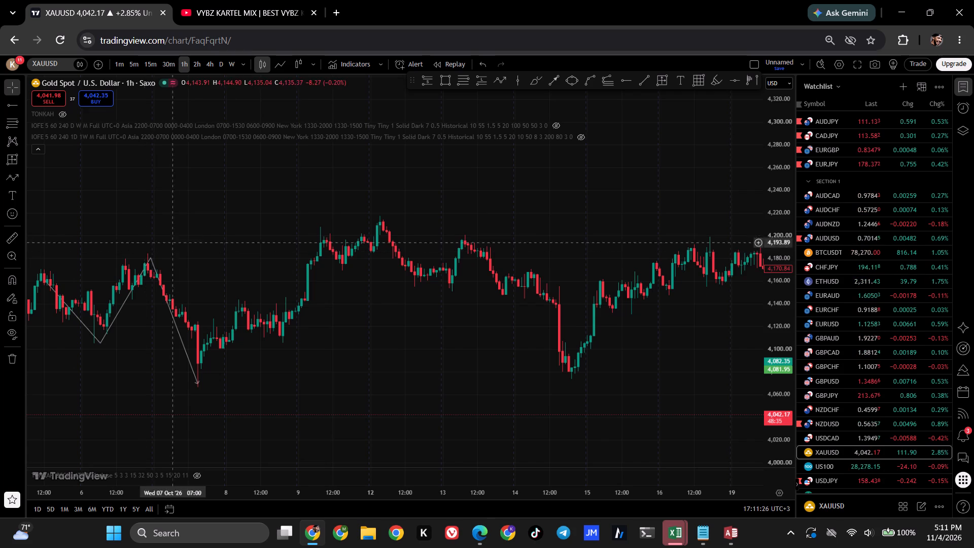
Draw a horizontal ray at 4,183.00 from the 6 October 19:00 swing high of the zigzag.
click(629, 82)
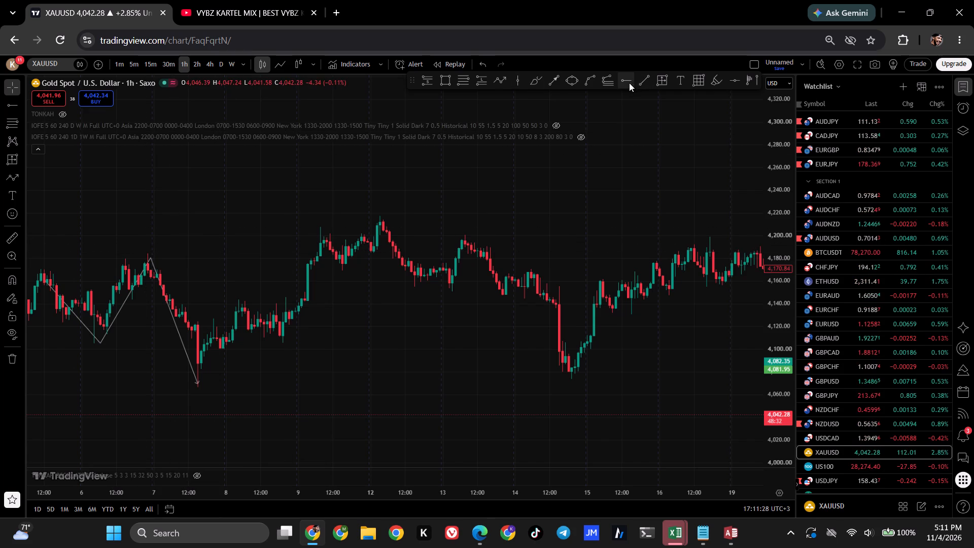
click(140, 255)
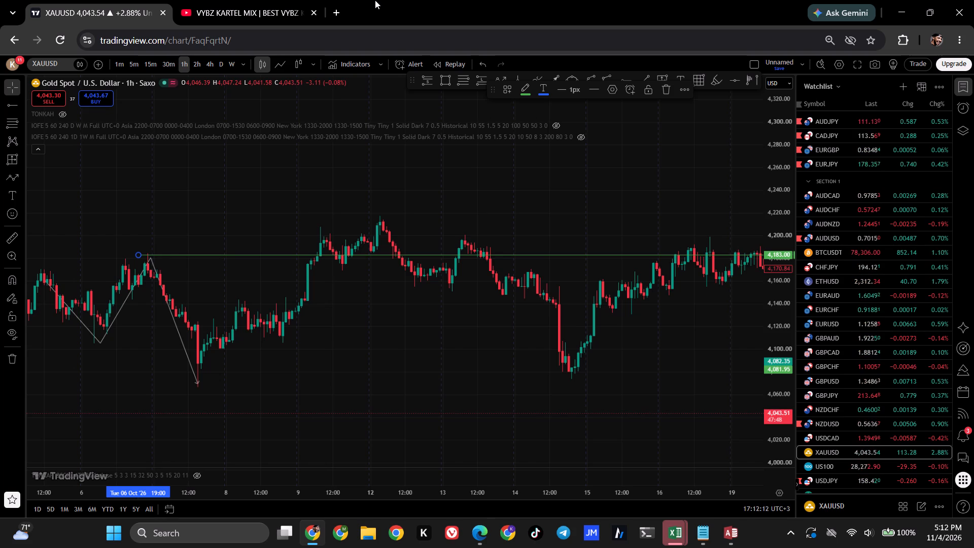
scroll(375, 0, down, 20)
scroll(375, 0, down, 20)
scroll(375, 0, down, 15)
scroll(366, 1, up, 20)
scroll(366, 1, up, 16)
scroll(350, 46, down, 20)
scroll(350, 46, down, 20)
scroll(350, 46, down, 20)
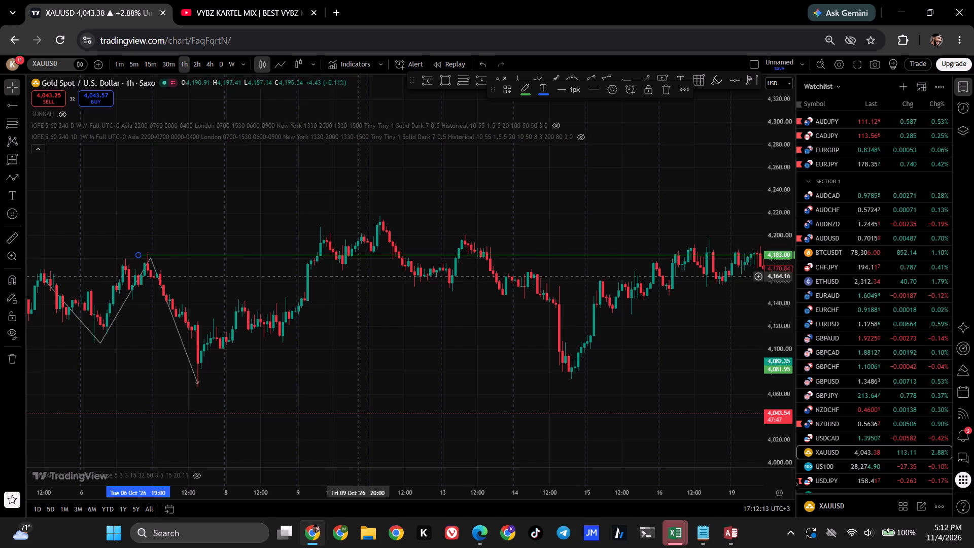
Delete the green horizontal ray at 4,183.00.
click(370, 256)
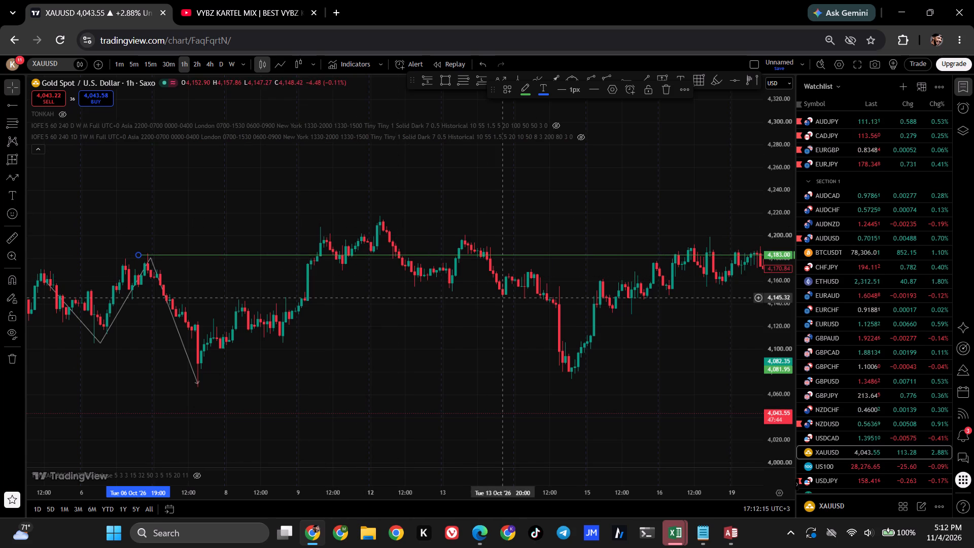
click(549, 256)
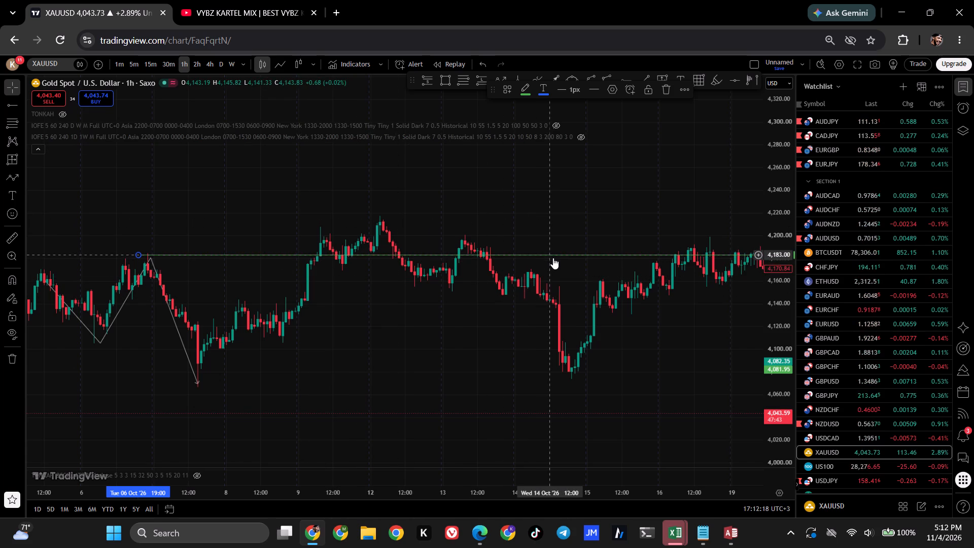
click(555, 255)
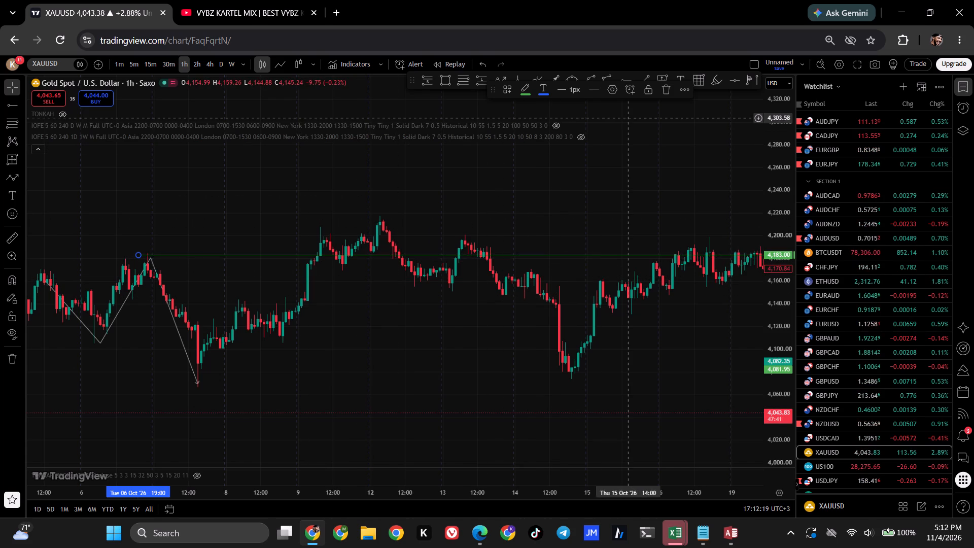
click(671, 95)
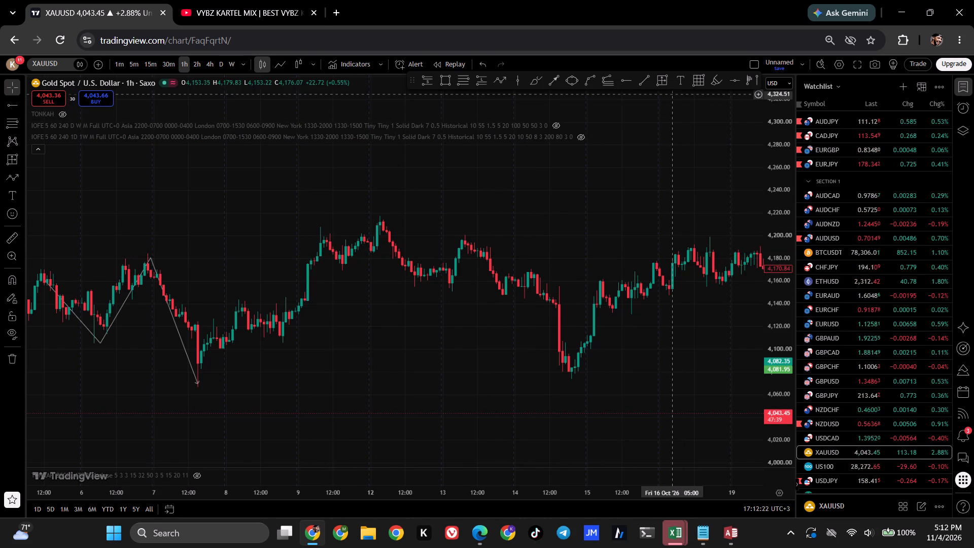
Draw a horizontal ray at about 4,224.87 from 2 October 11:00, level with the high before the zigzag.
drag(352, 191, 586, 201)
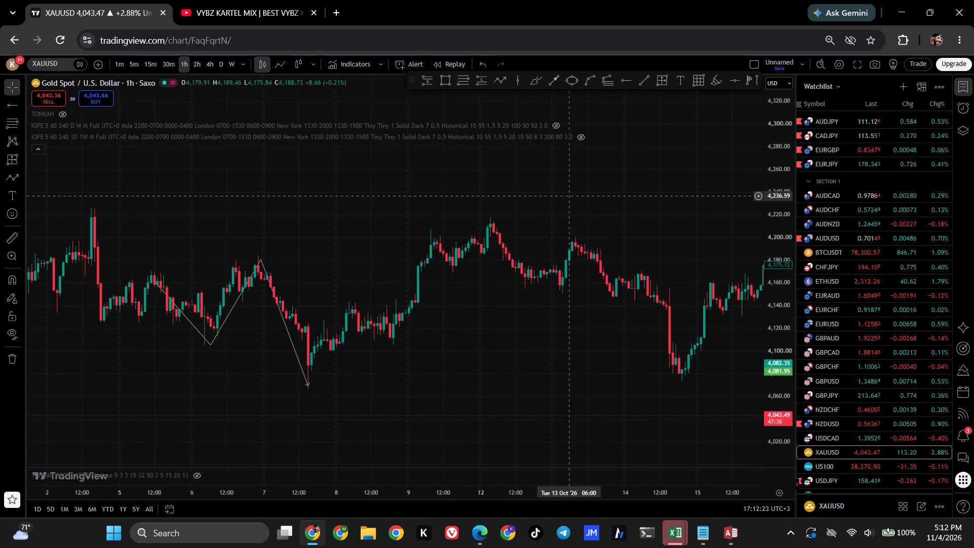
drag(586, 201, 615, 212)
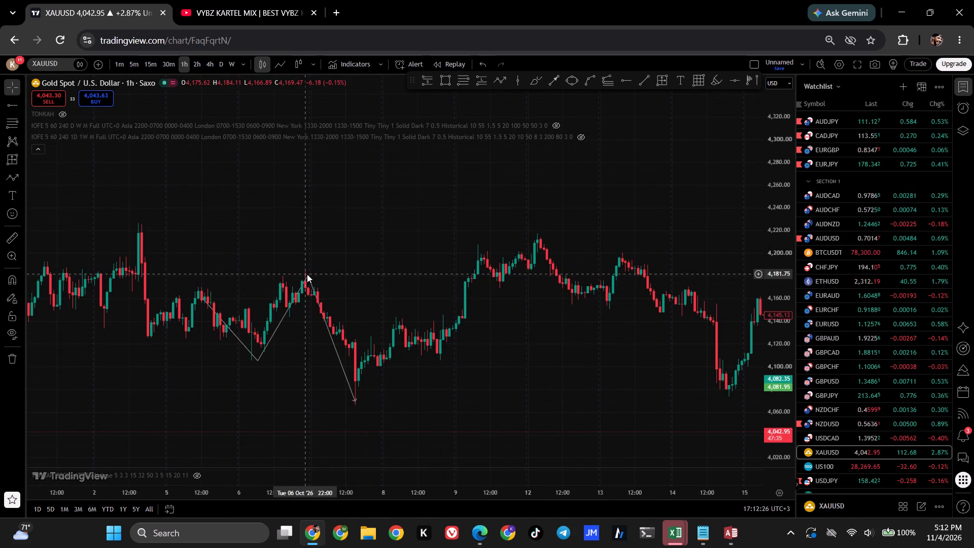
click(307, 274)
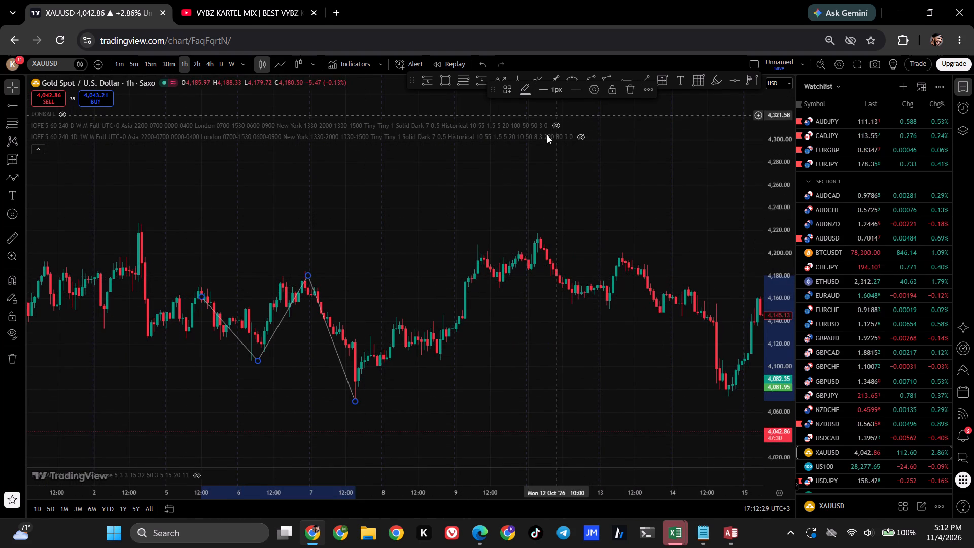
click(626, 79)
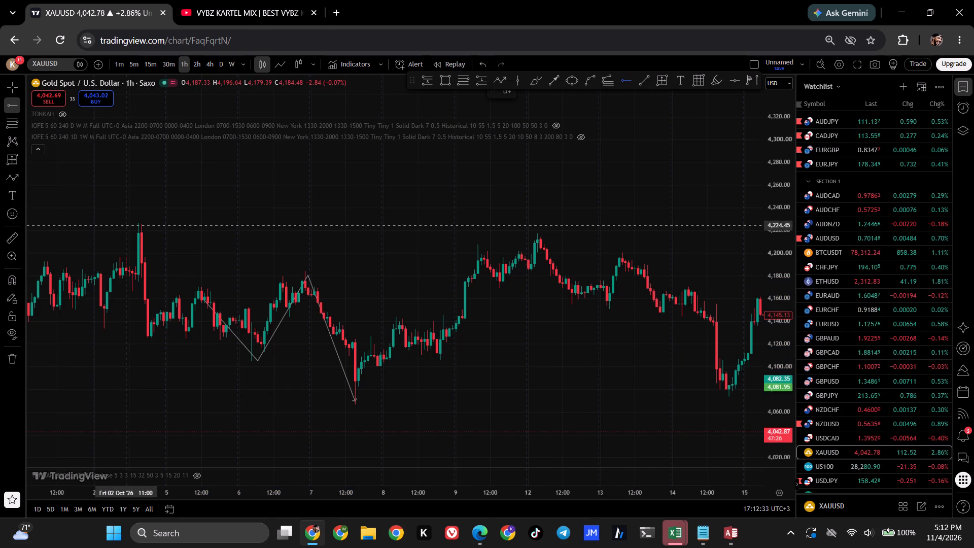
click(126, 225)
Examine the 1-hour gold price action from 7 October to early November against the rays at 4,224.87 and 4,081.95.
drag(589, 368, 311, 314)
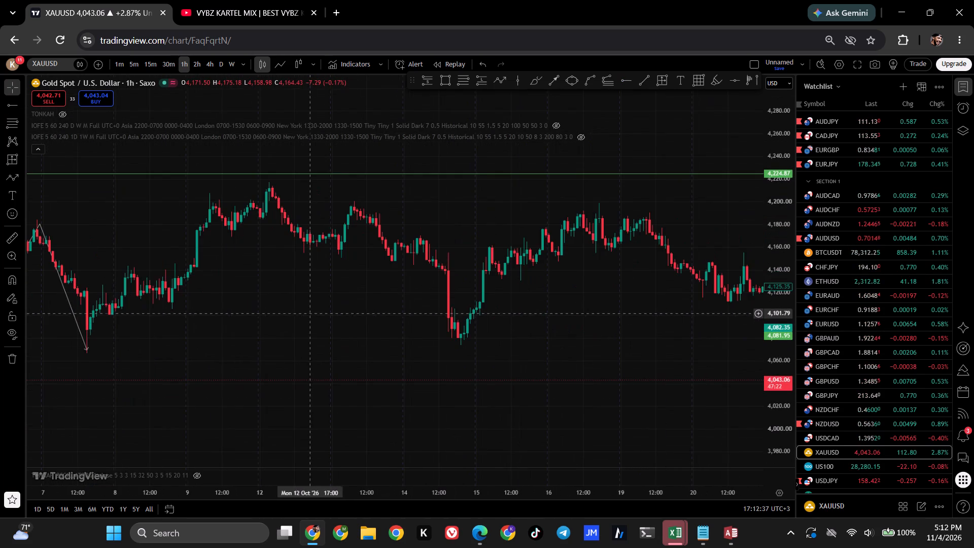
drag(685, 405, 415, 374)
drag(733, 232, 734, 230)
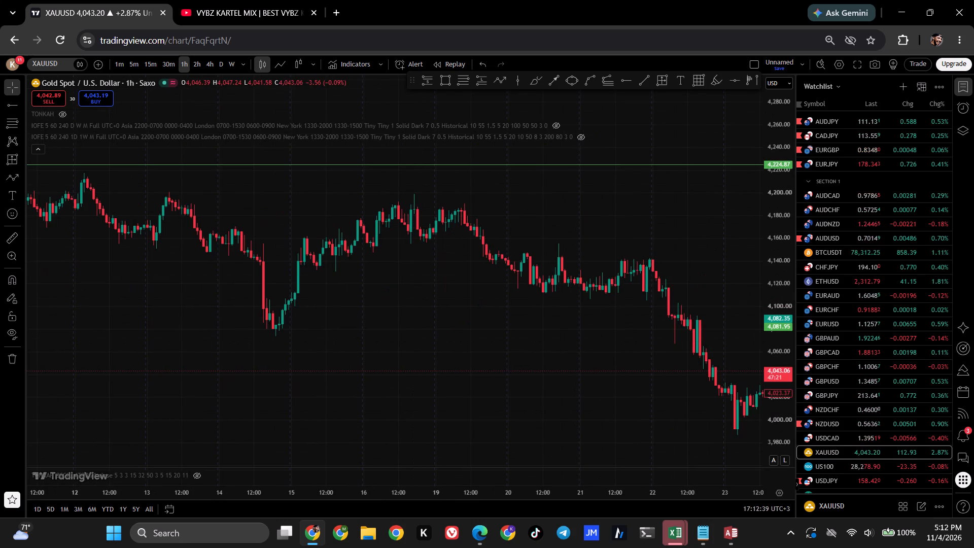
drag(734, 230, 290, 227)
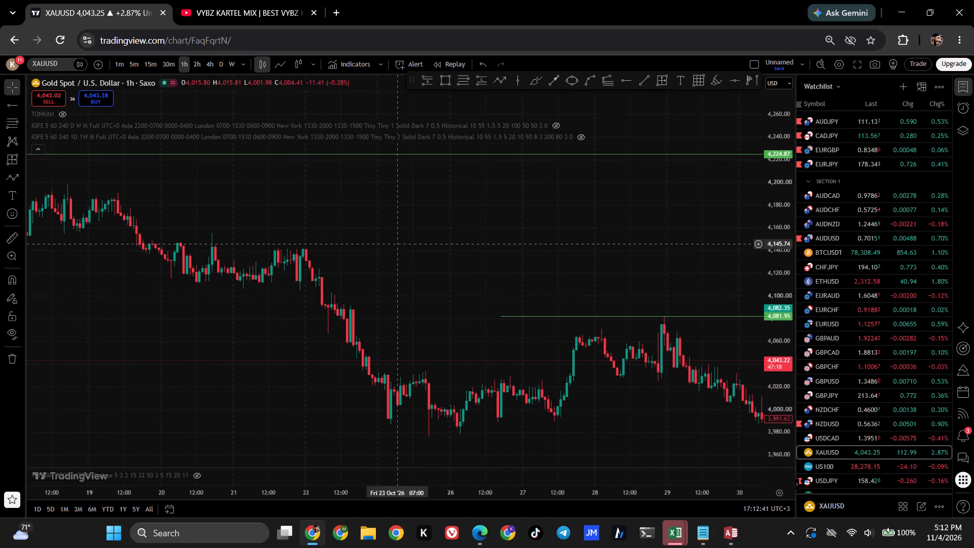
drag(523, 260, 285, 244)
drag(764, 287, 670, 260)
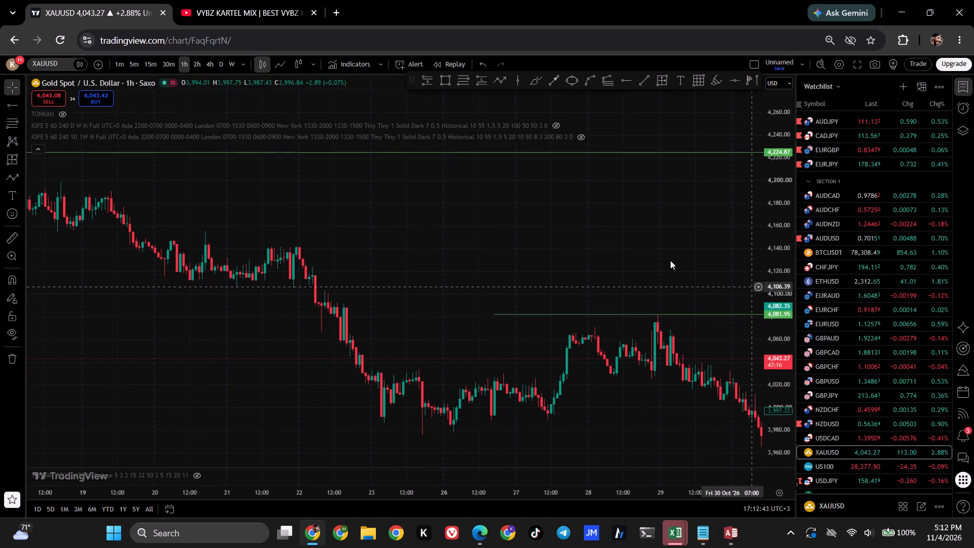
drag(670, 260, 376, 238)
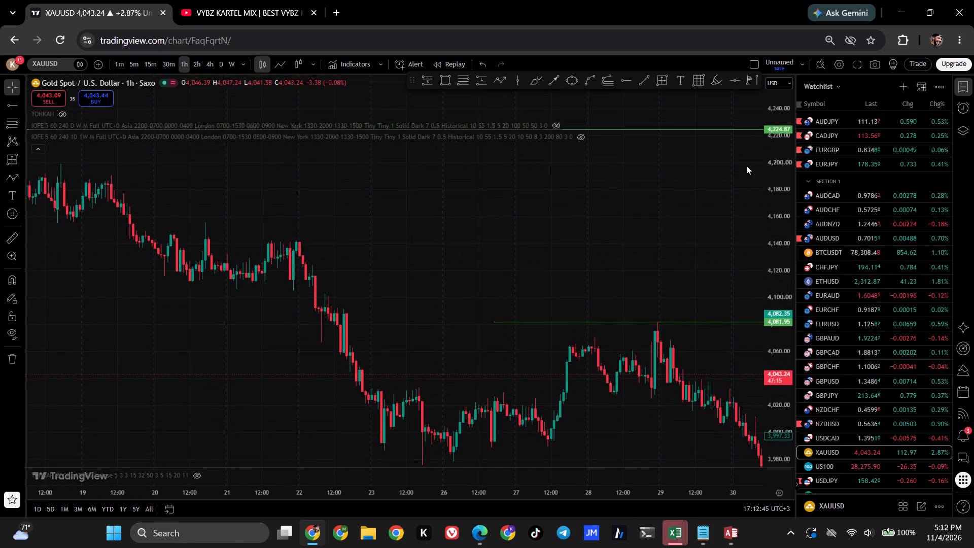
drag(774, 175, 739, 219)
drag(777, 174, 776, 224)
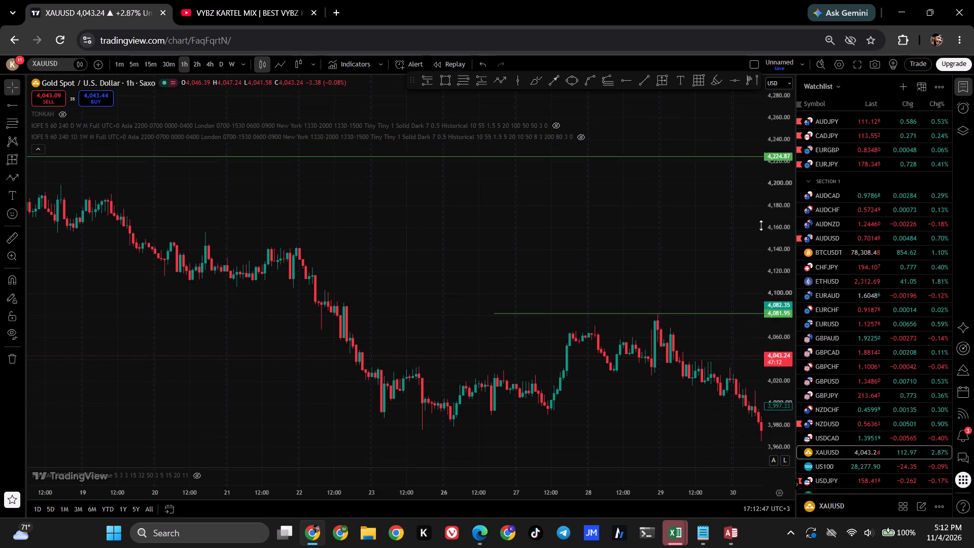
drag(670, 212, 171, 179)
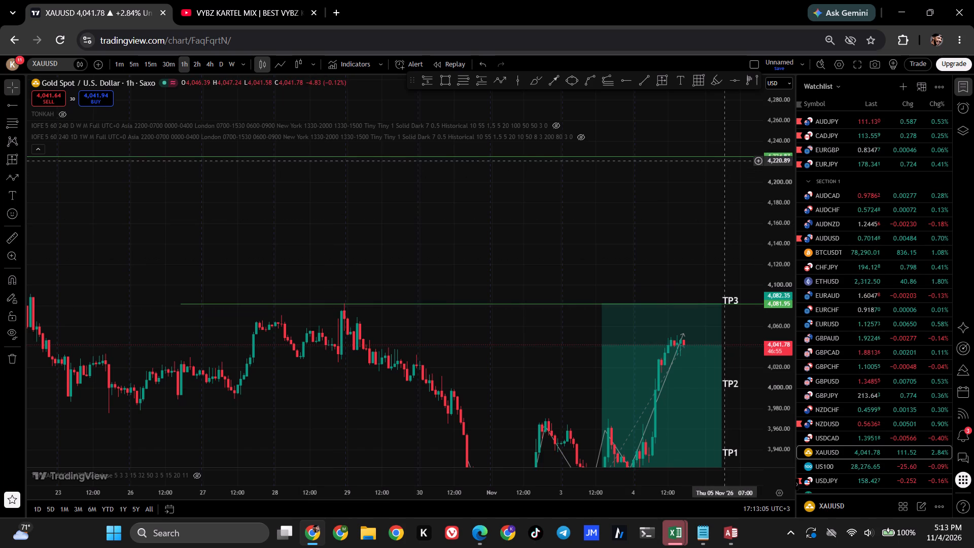
drag(462, 205, 675, 205)
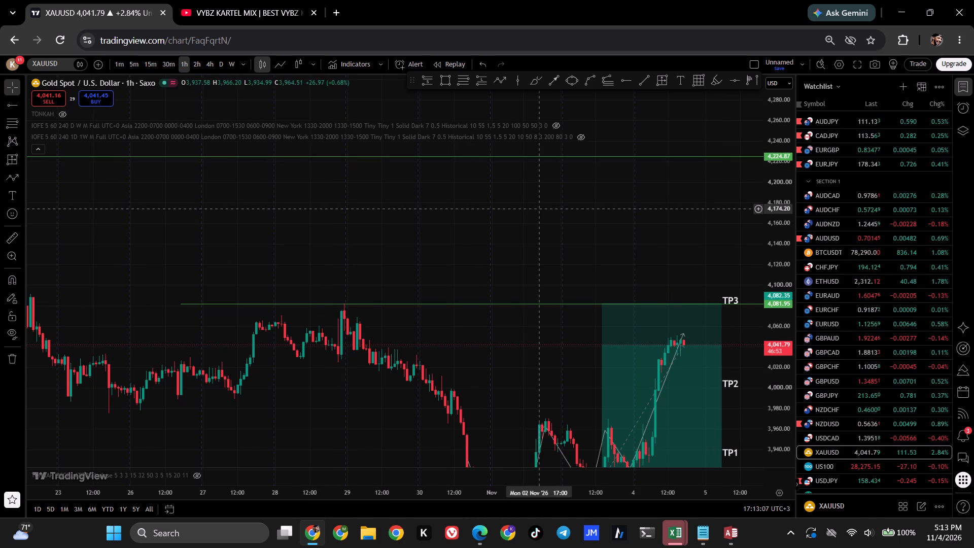
drag(778, 181, 783, 234)
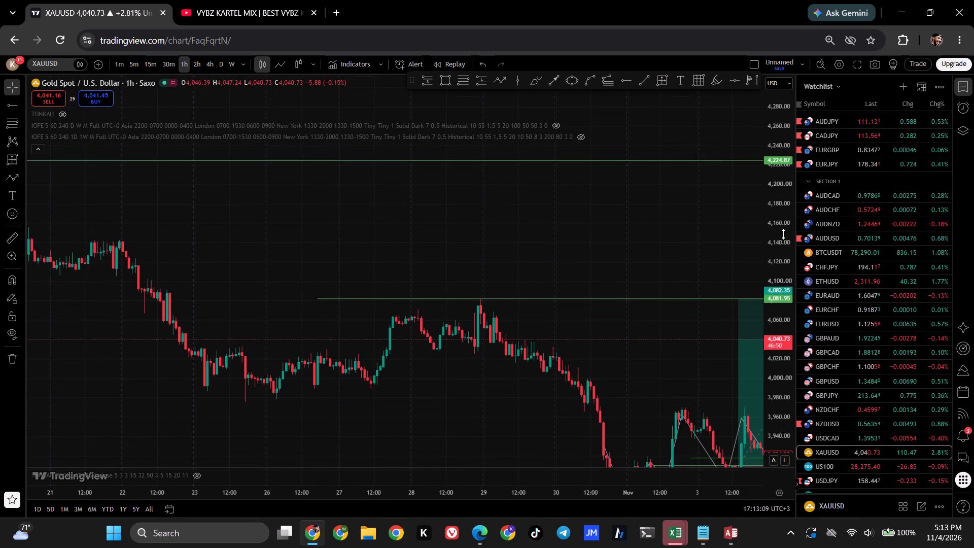
drag(783, 234, 781, 255)
drag(677, 247, 745, 191)
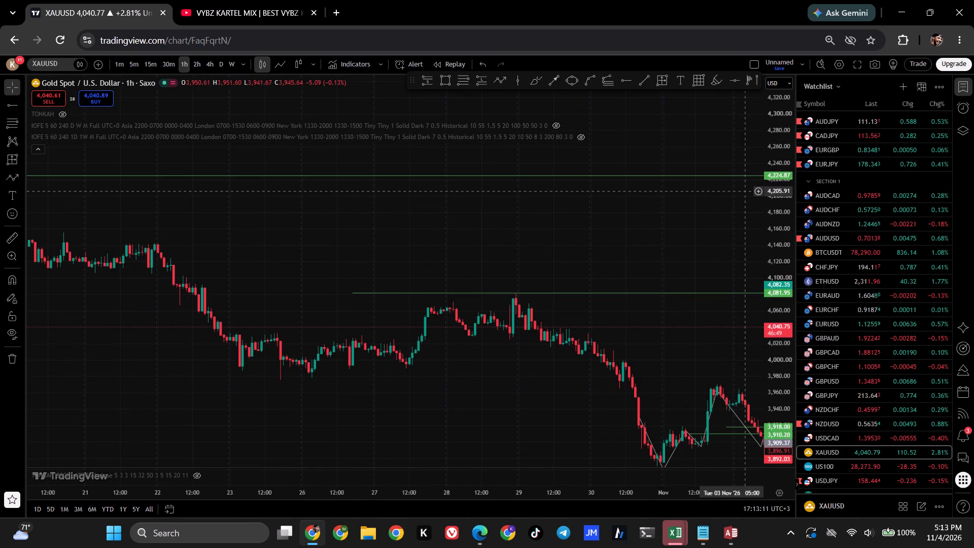
drag(587, 236, 441, 206)
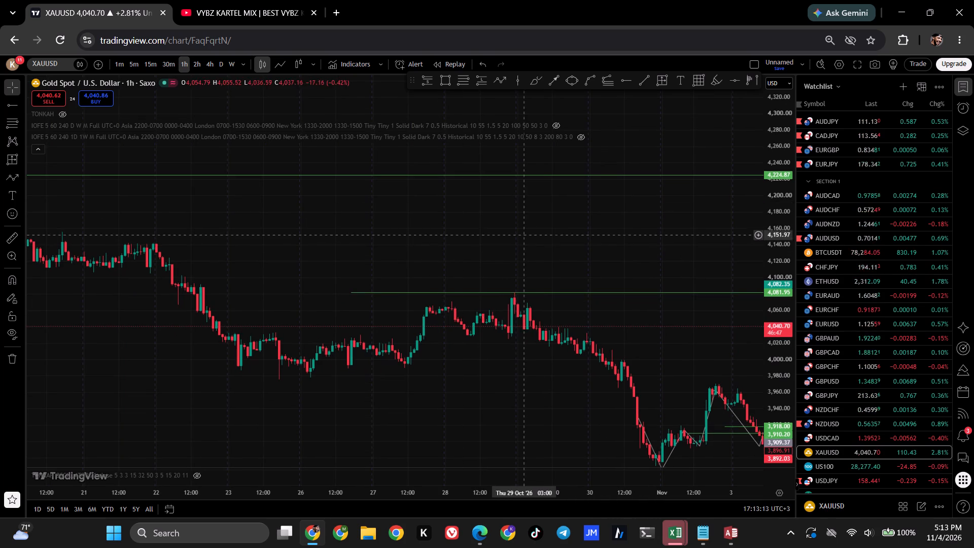
drag(548, 251, 425, 261)
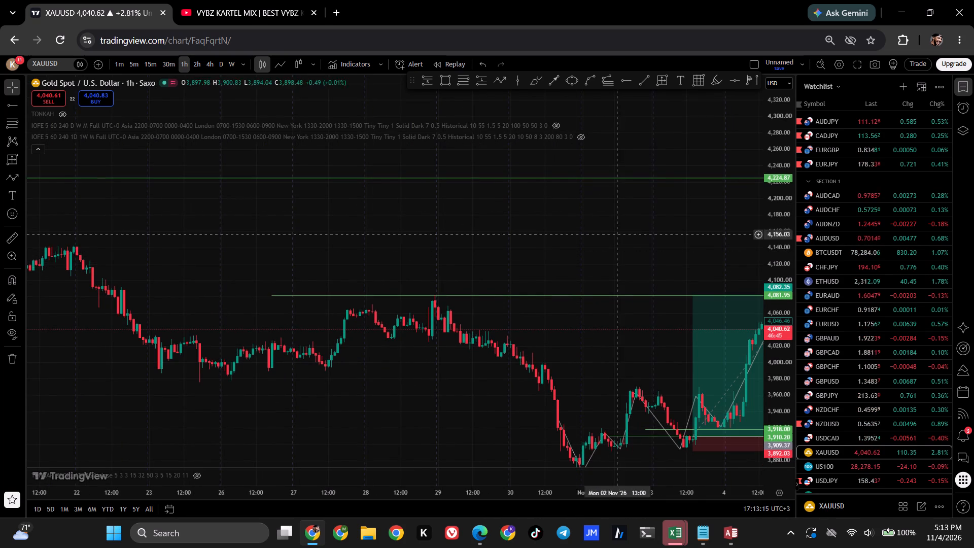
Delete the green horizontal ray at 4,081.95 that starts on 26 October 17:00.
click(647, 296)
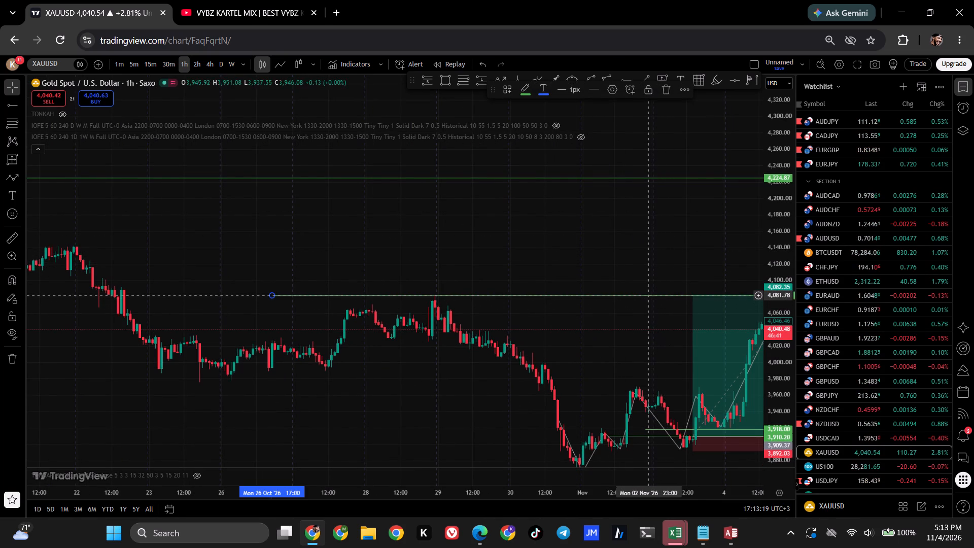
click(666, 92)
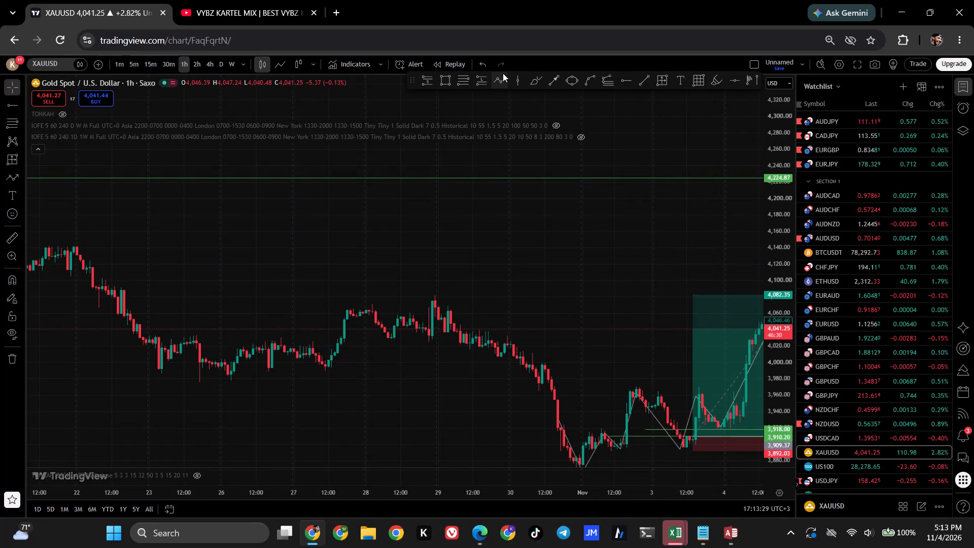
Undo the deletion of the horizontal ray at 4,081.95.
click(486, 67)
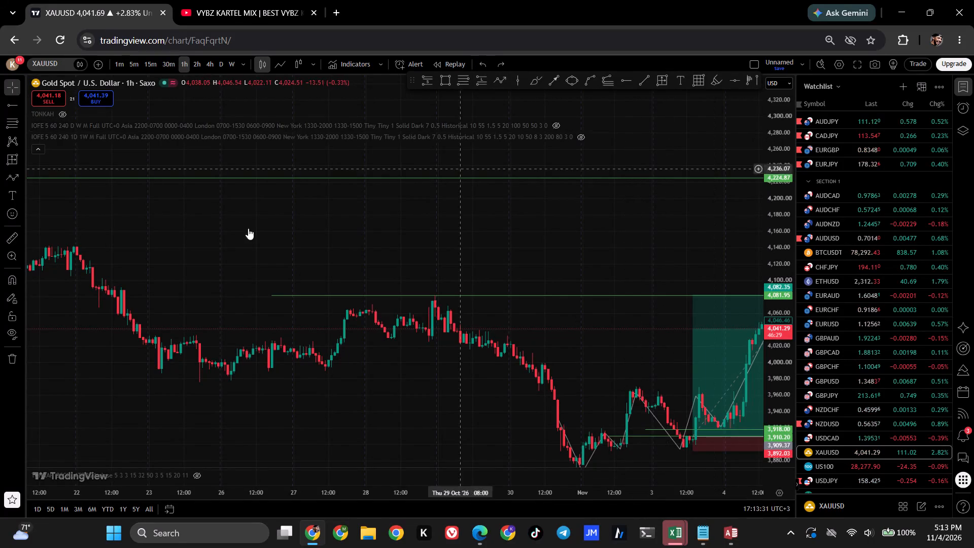
Examine the 1-hour gold price action from early November back to about 12 October below the 4,224.87 ray.
drag(248, 227, 753, 249)
drag(393, 234, 645, 257)
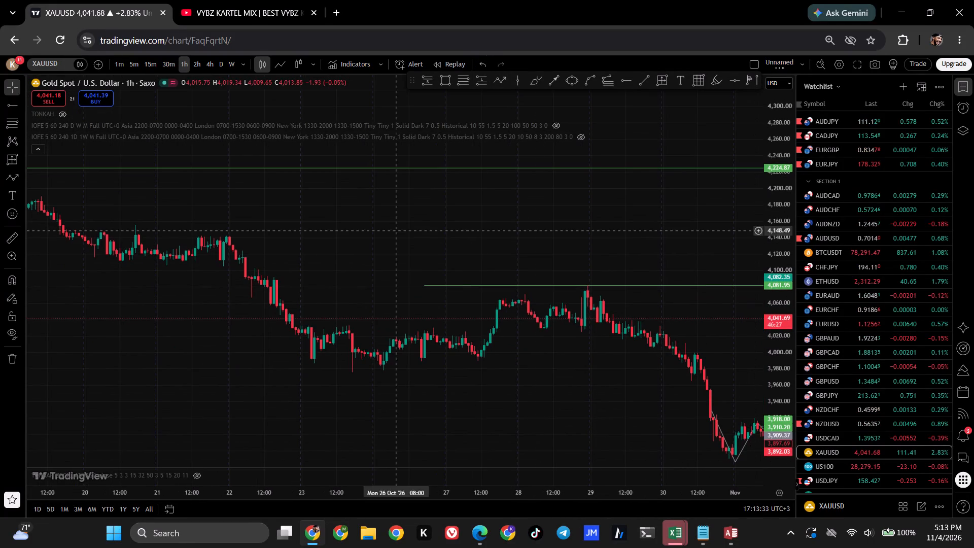
drag(645, 257, 909, 275)
drag(141, 196, 433, 238)
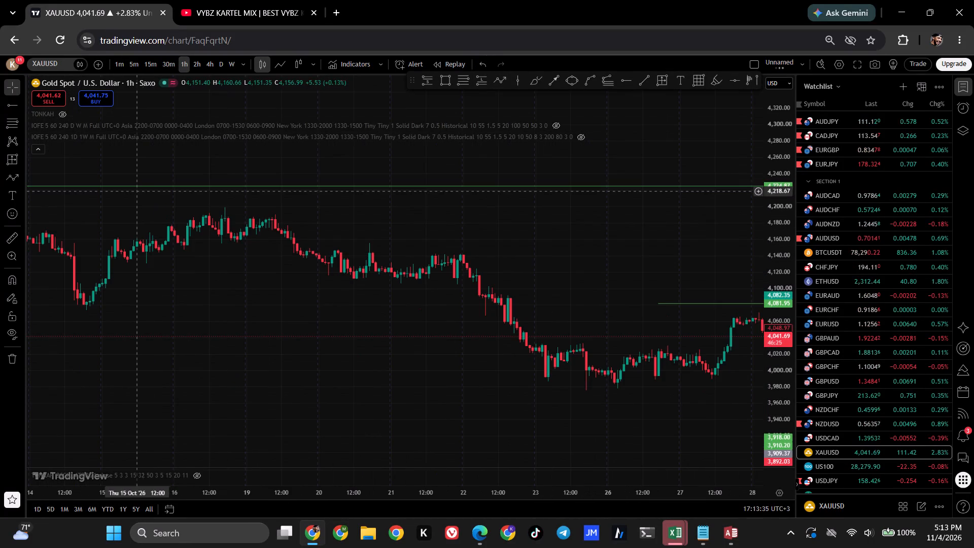
drag(433, 238, 683, 225)
drag(133, 242, 321, 253)
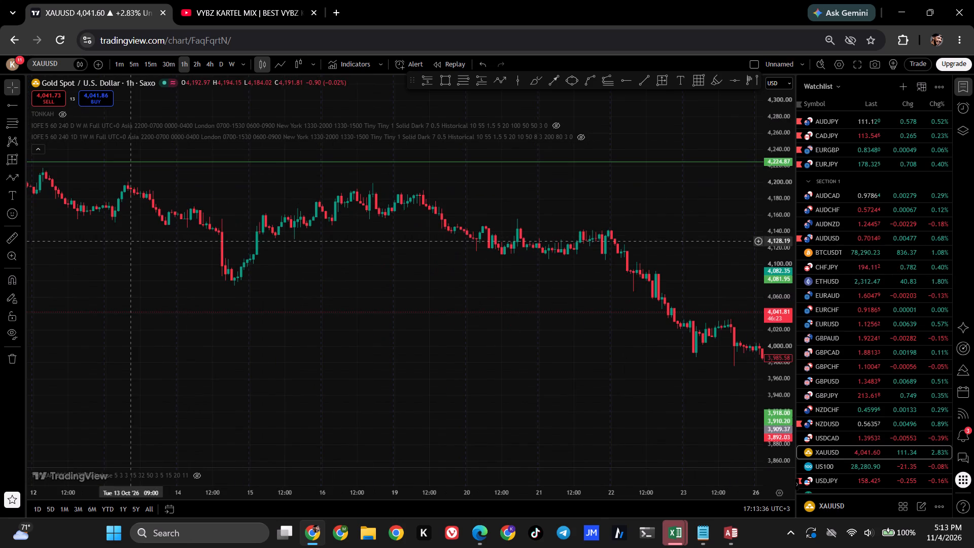
drag(321, 253, 521, 253)
Switch the gold chart to the 4-hour timeframe and examine the price action from early September back to June.
click(210, 61)
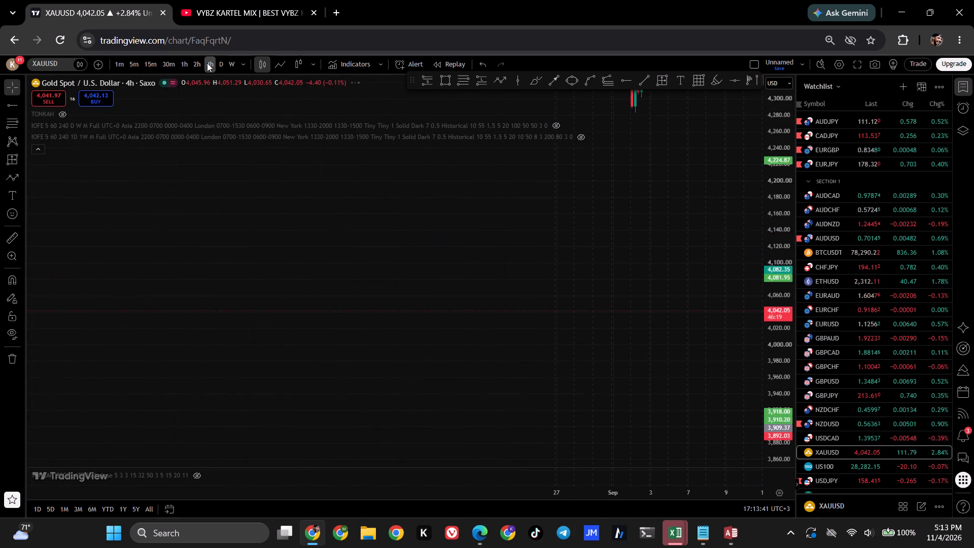
drag(339, 214, 683, 321)
drag(771, 200, 770, 333)
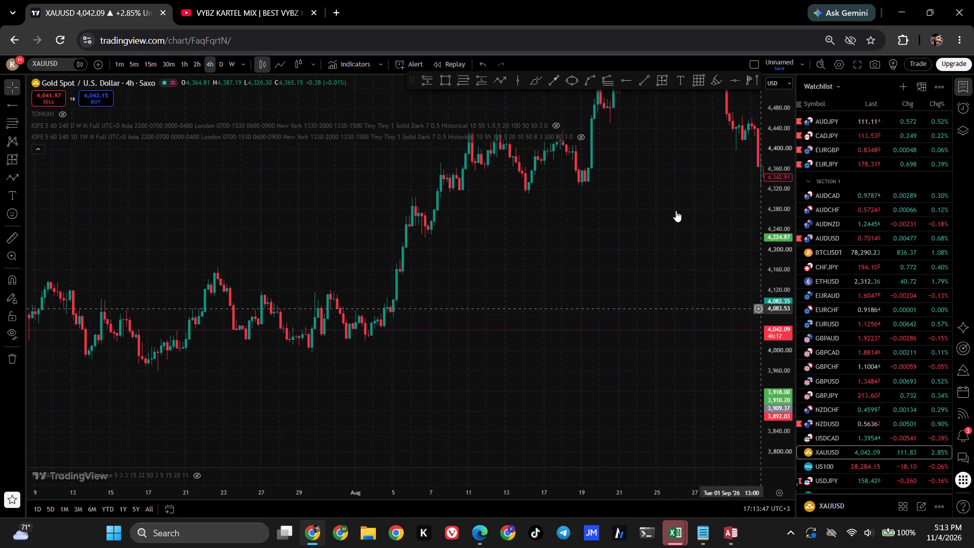
drag(787, 197, 779, 286)
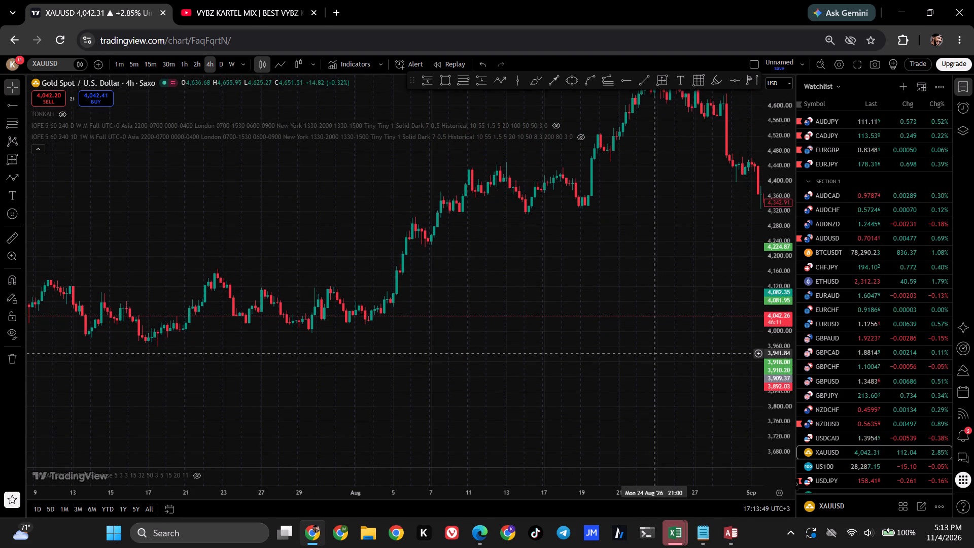
drag(607, 491, 660, 501)
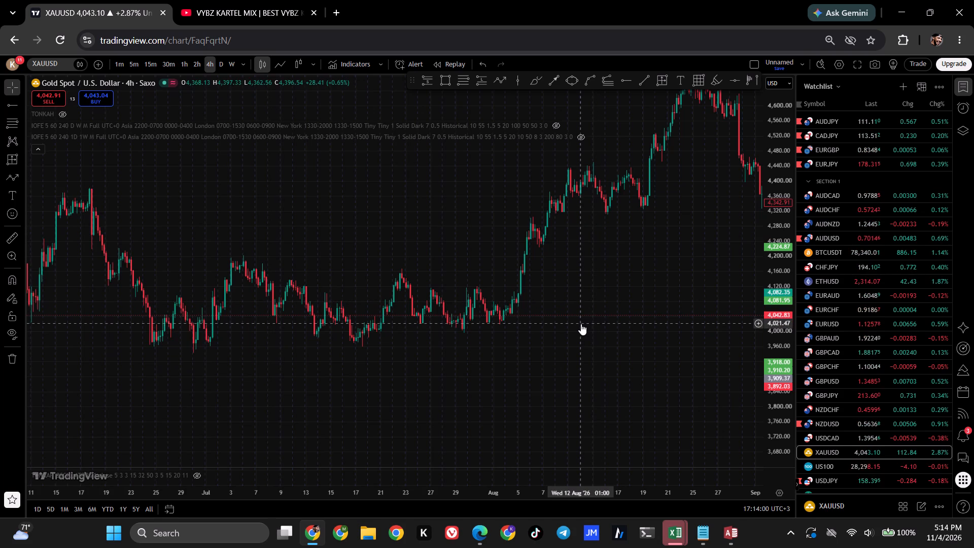
drag(540, 356, 708, 359)
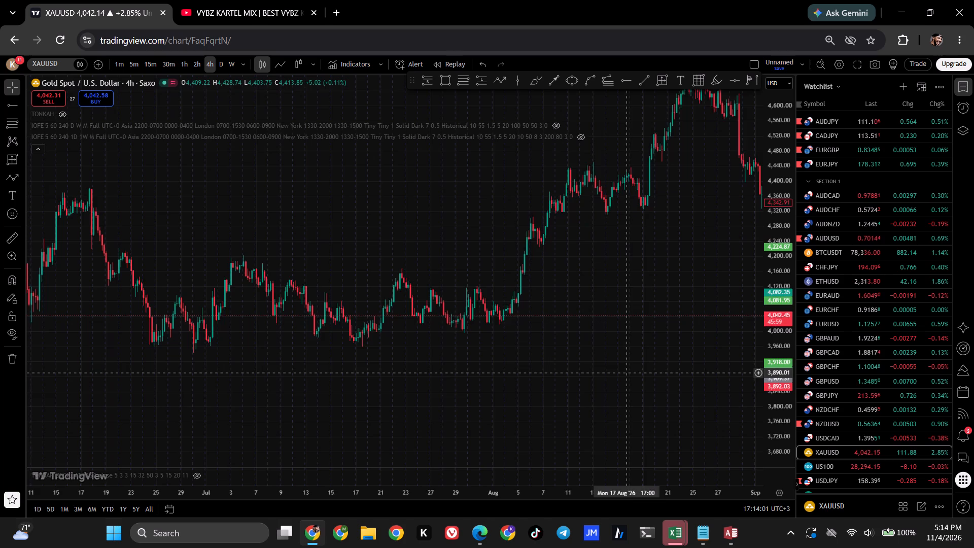
drag(708, 359, 712, 359)
drag(400, 267, 663, 315)
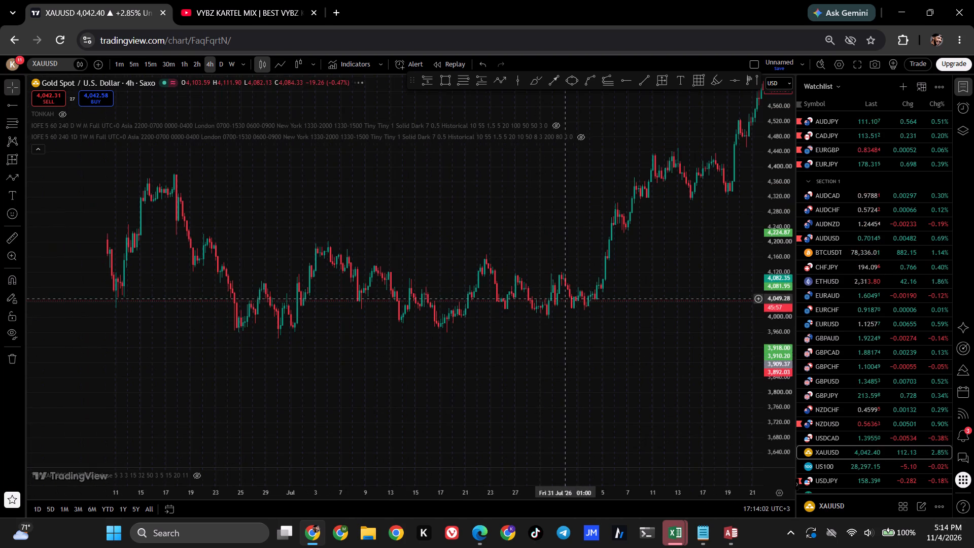
drag(406, 219, 619, 279)
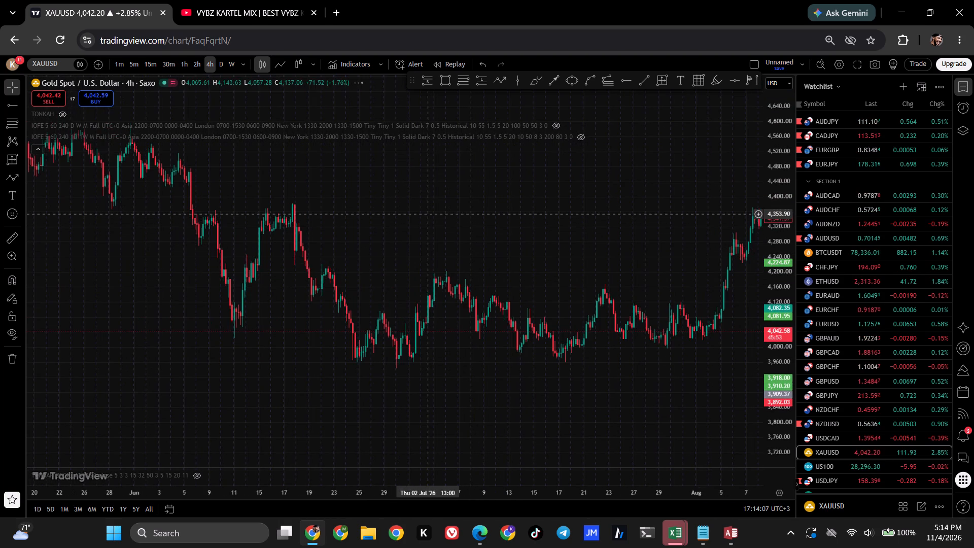
drag(412, 204, 312, 193)
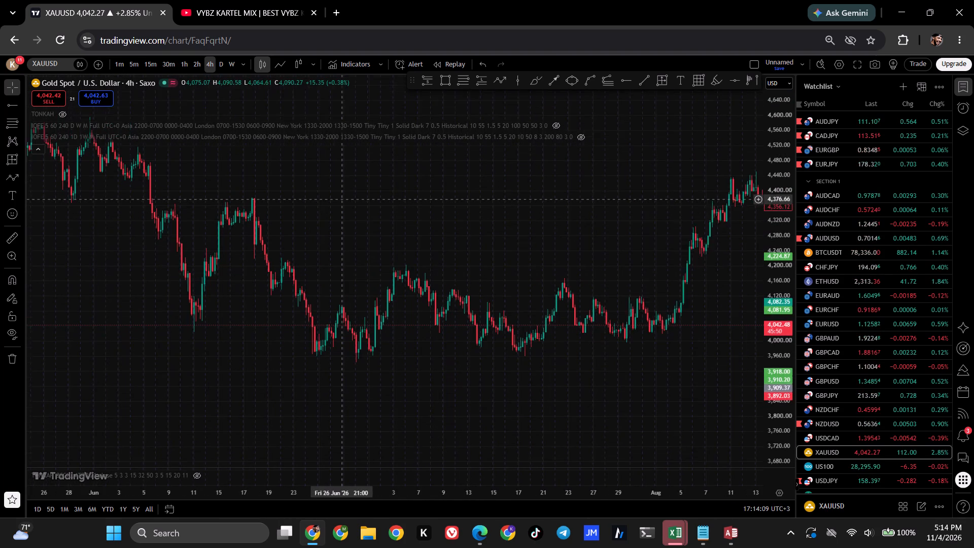
drag(312, 193, 641, 236)
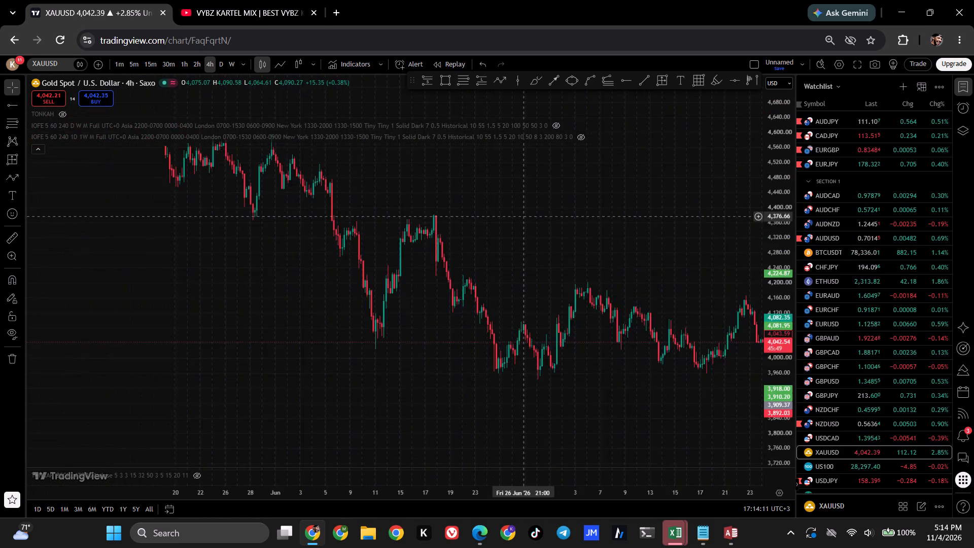
drag(641, 236, 644, 235)
drag(515, 191, 591, 192)
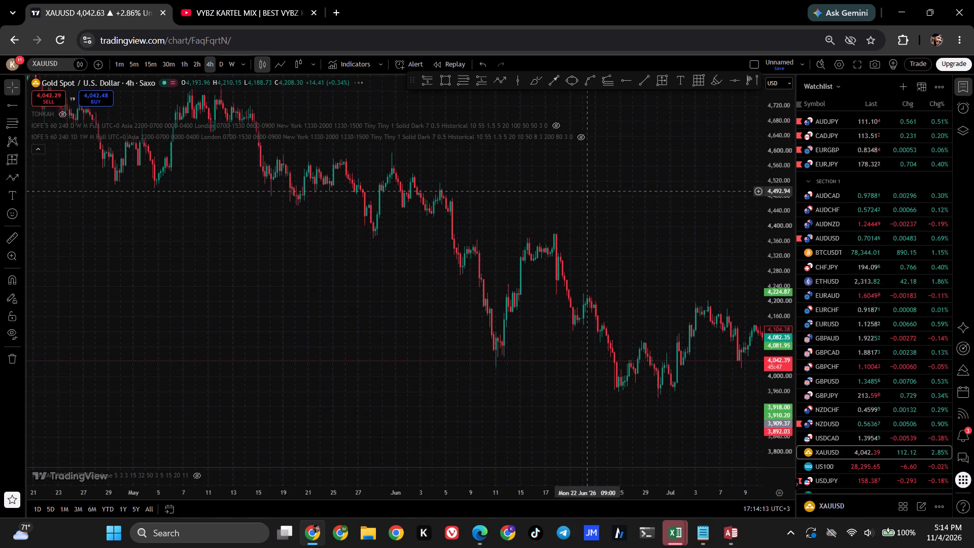
Examine the 4-hour gold price action from early July back to mid-February, covering the spring swings and the March sell-off.
drag(591, 192, 622, 220)
drag(593, 232, 663, 243)
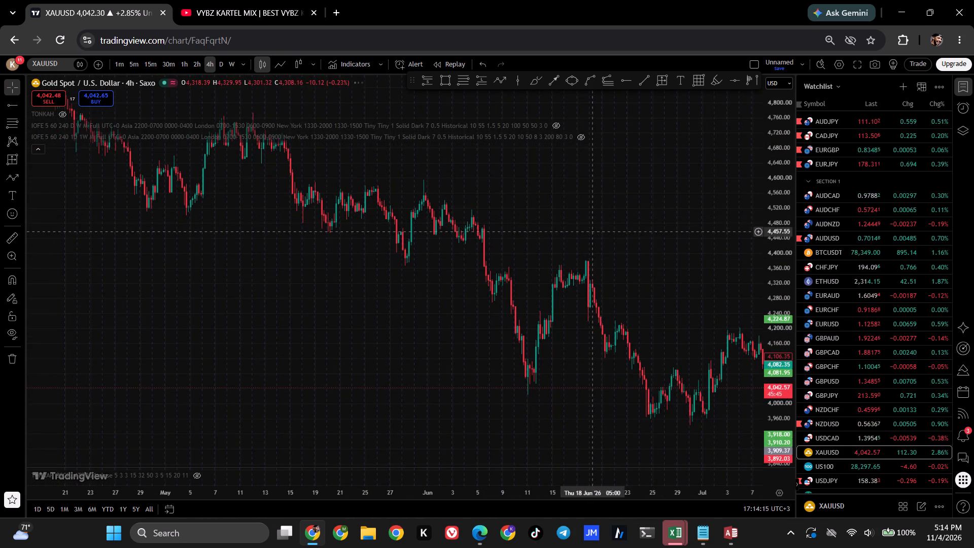
drag(663, 243, 662, 243)
drag(575, 211, 692, 253)
drag(548, 219, 548, 219)
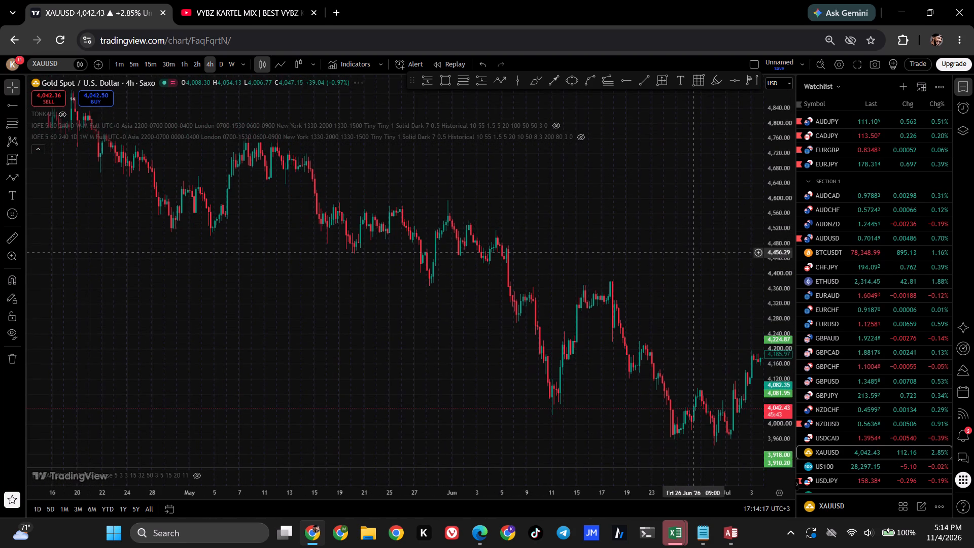
drag(548, 219, 747, 257)
drag(638, 201, 736, 220)
drag(465, 175, 804, 213)
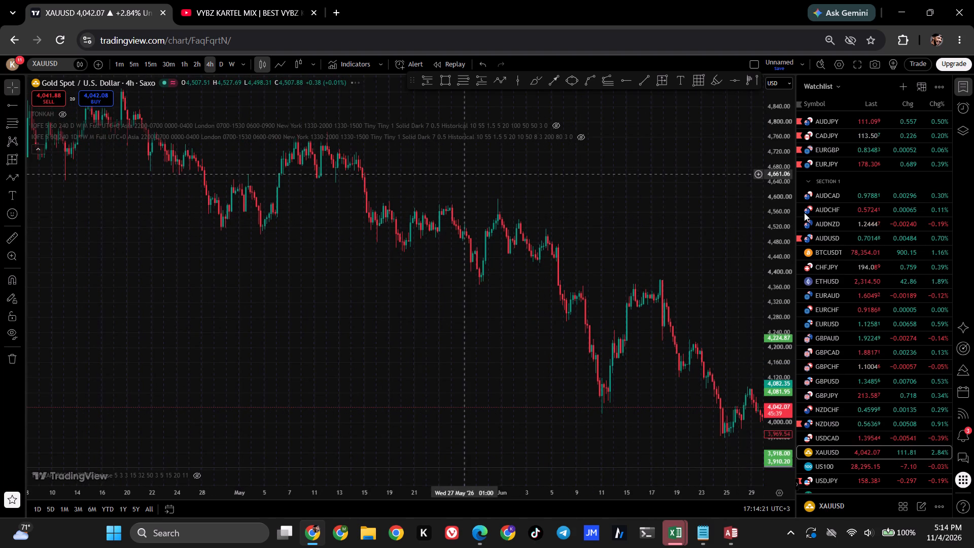
drag(804, 213, 860, 191)
drag(387, 210, 618, 435)
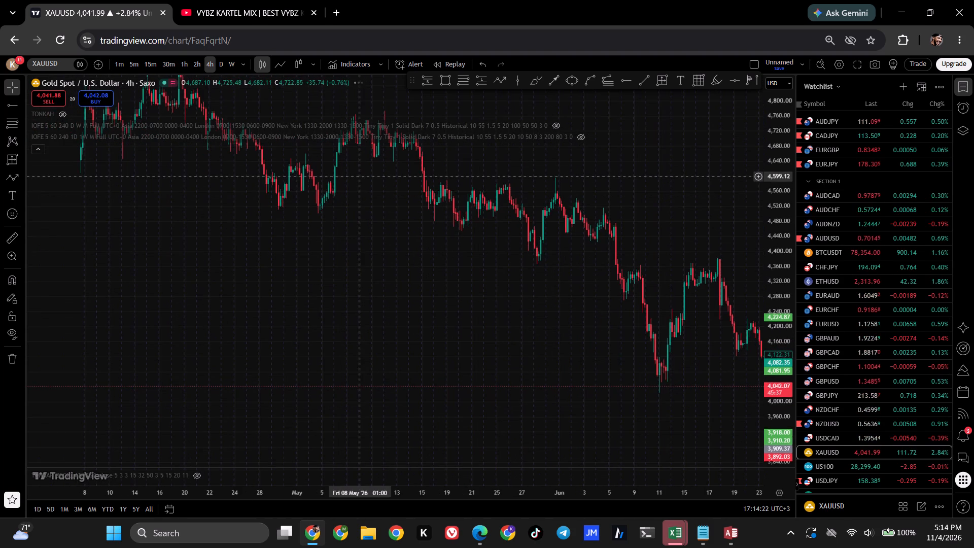
drag(618, 435, 647, 457)
drag(256, 191, 559, 368)
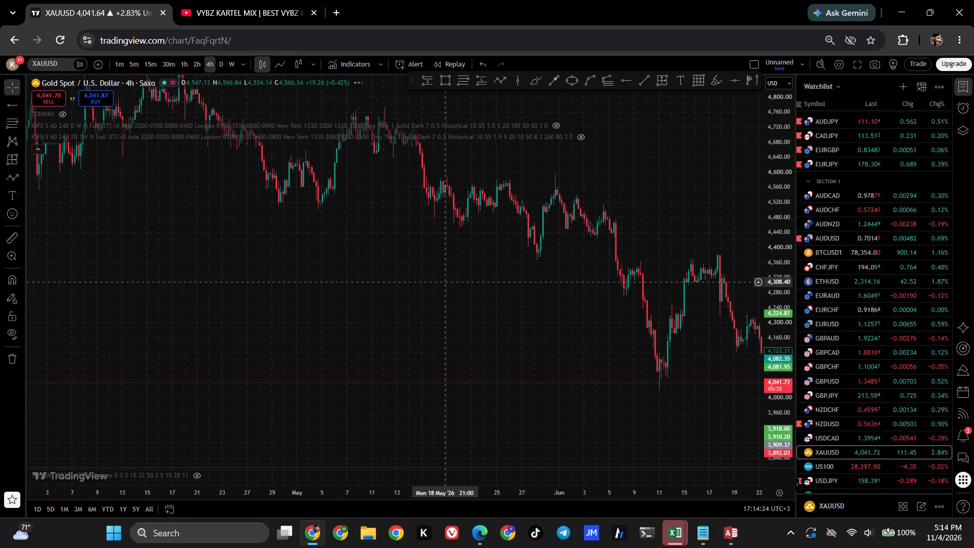
drag(559, 368, 579, 382)
drag(408, 220, 581, 303)
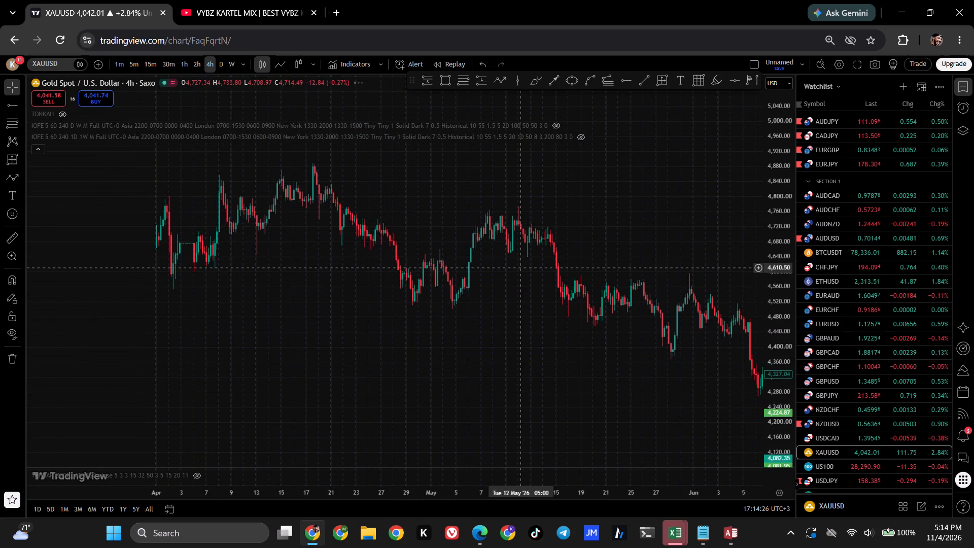
drag(581, 303, 634, 330)
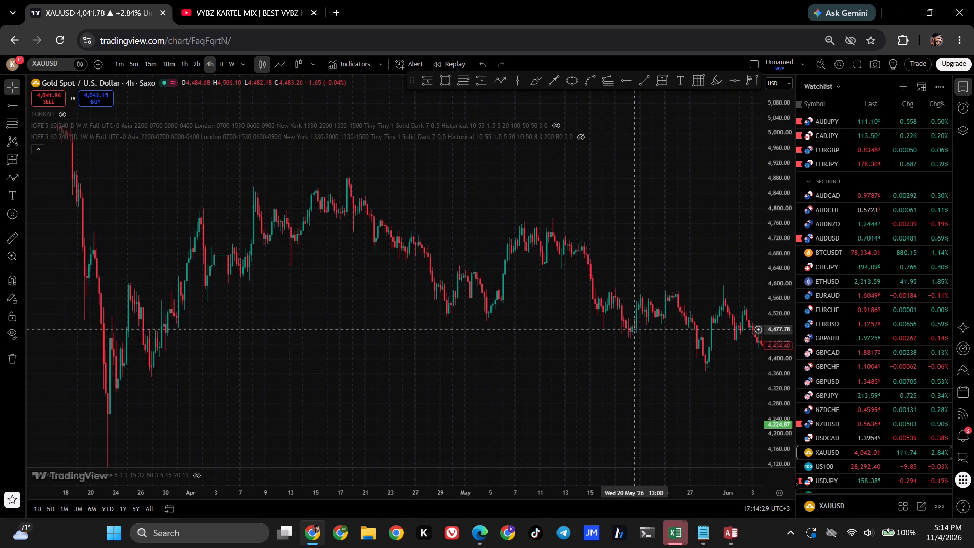
drag(333, 303, 438, 327)
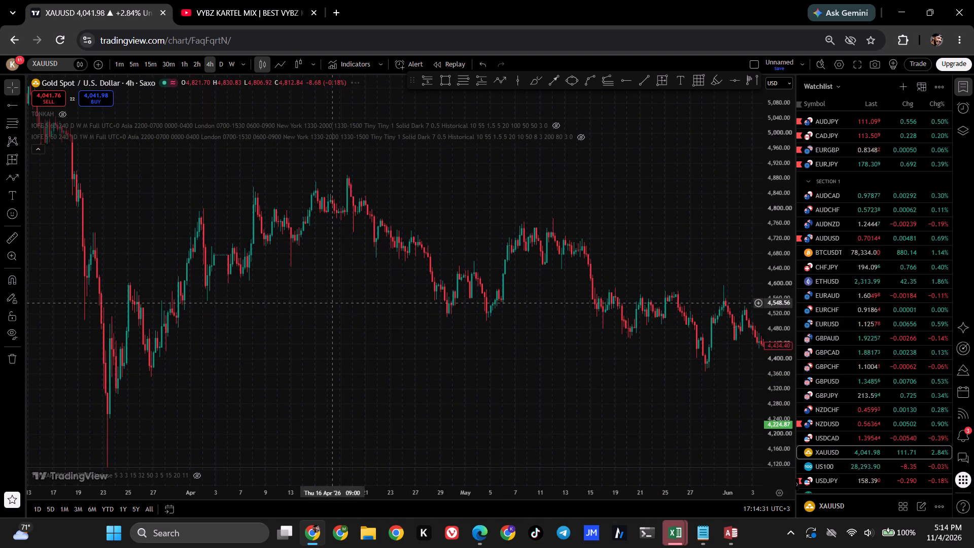
drag(438, 327, 668, 362)
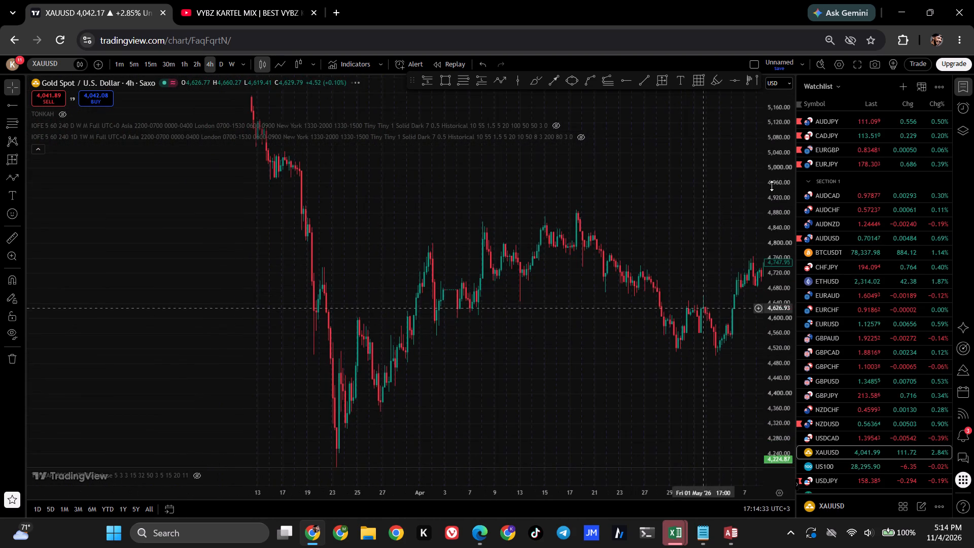
drag(774, 194, 750, 249)
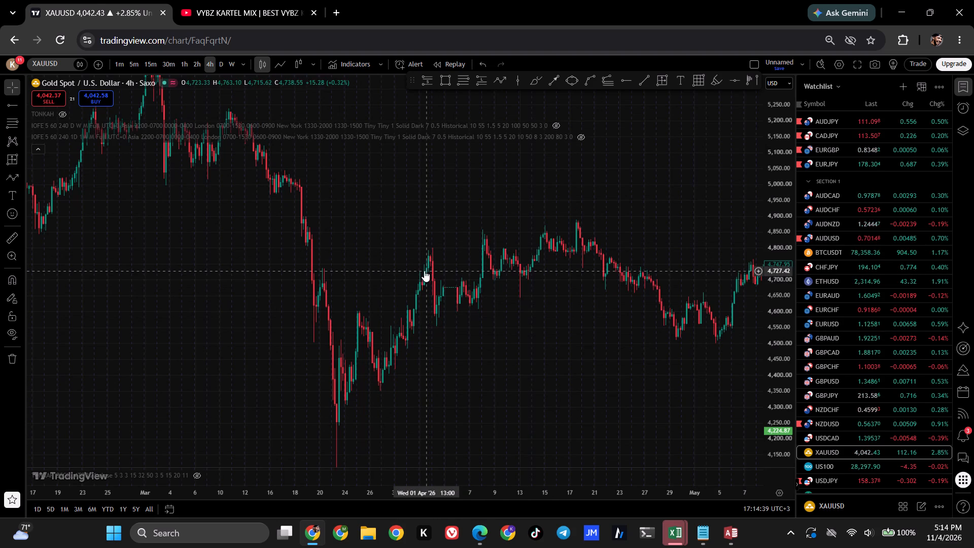
Place a horizontal ray at 5,416.28 on the early-March swing high, starting from 27 February 14:00.
drag(380, 203, 612, 403)
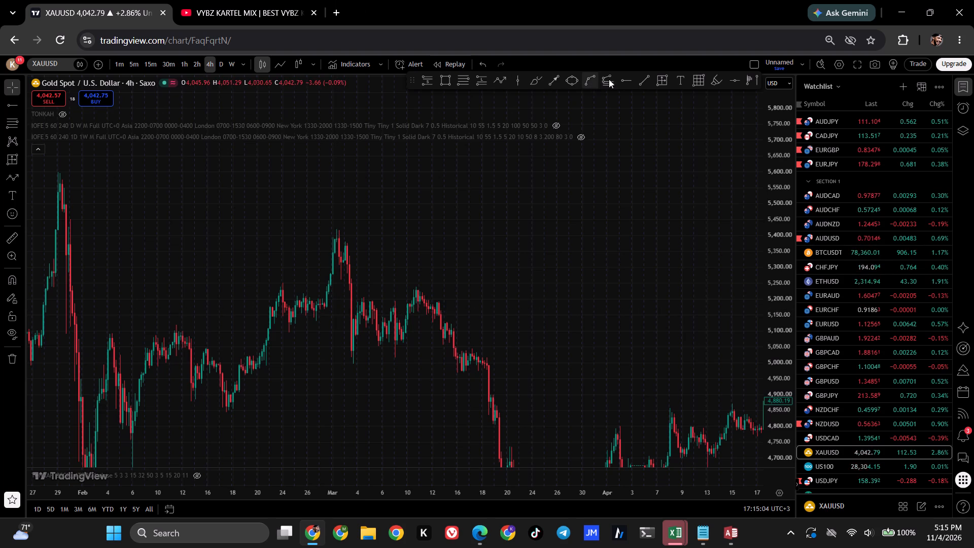
click(632, 86)
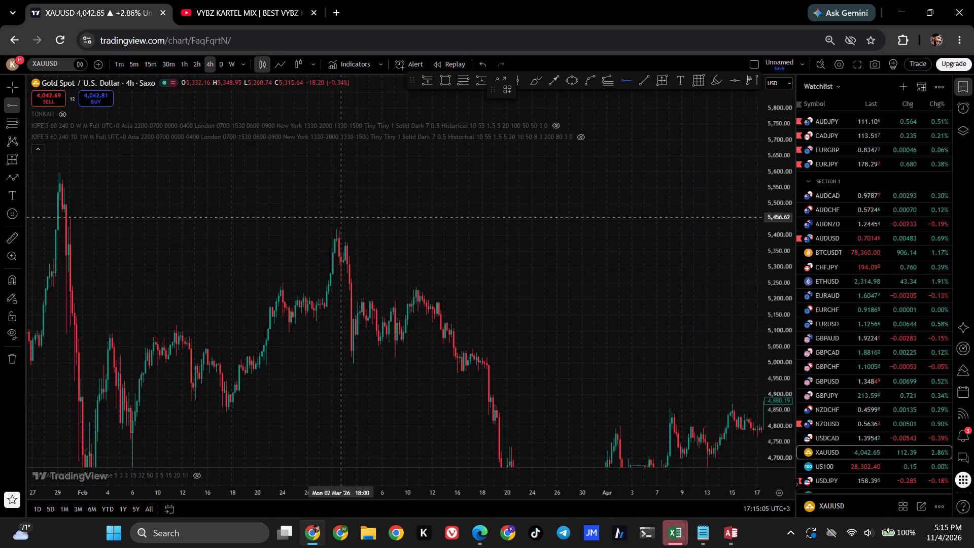
click(326, 230)
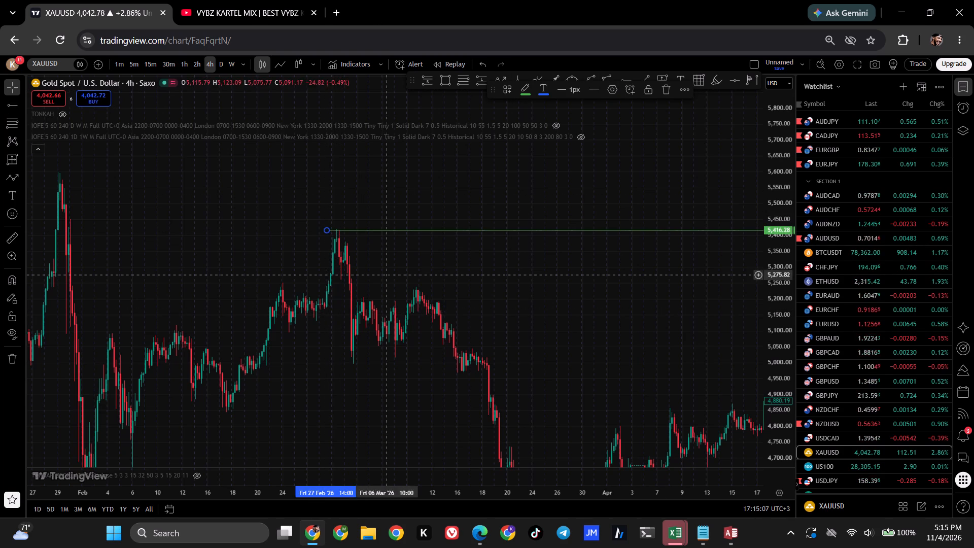
Examine the 4-hour gold price action below the 5,416.28 ray forward to early June and back to February.
drag(586, 337, 145, 248)
drag(448, 307, 165, 248)
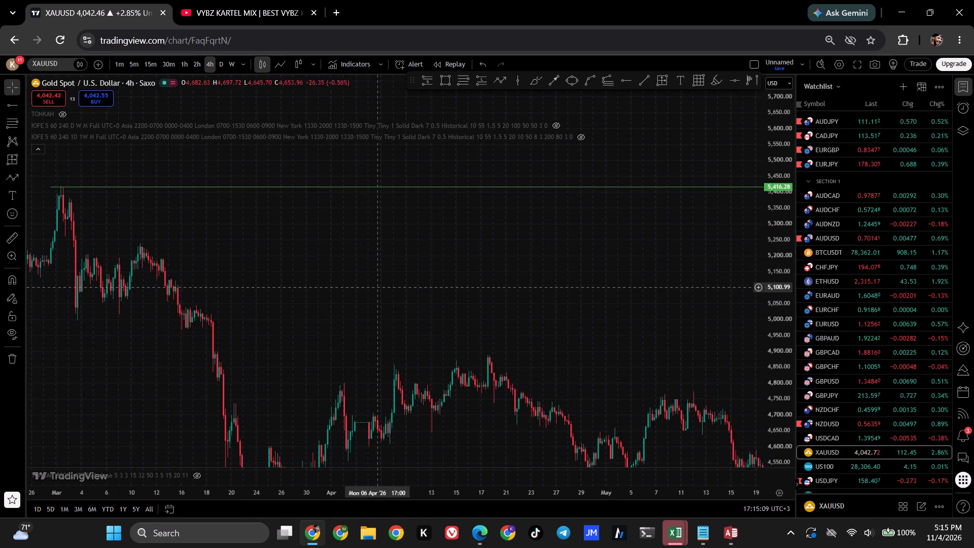
drag(165, 248, 88, 231)
drag(585, 313, 202, 296)
drag(693, 303, 410, 294)
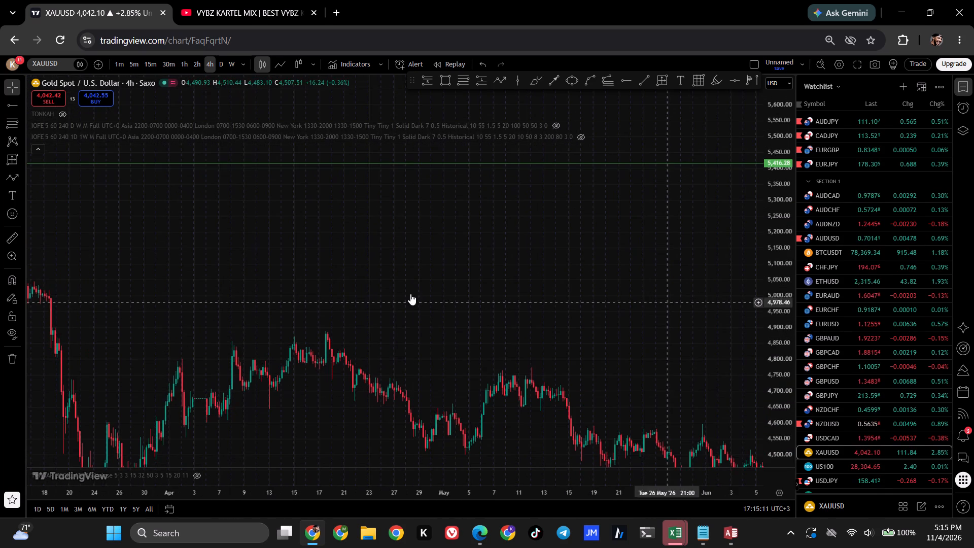
drag(410, 294, 159, 288)
drag(571, 299, 938, 336)
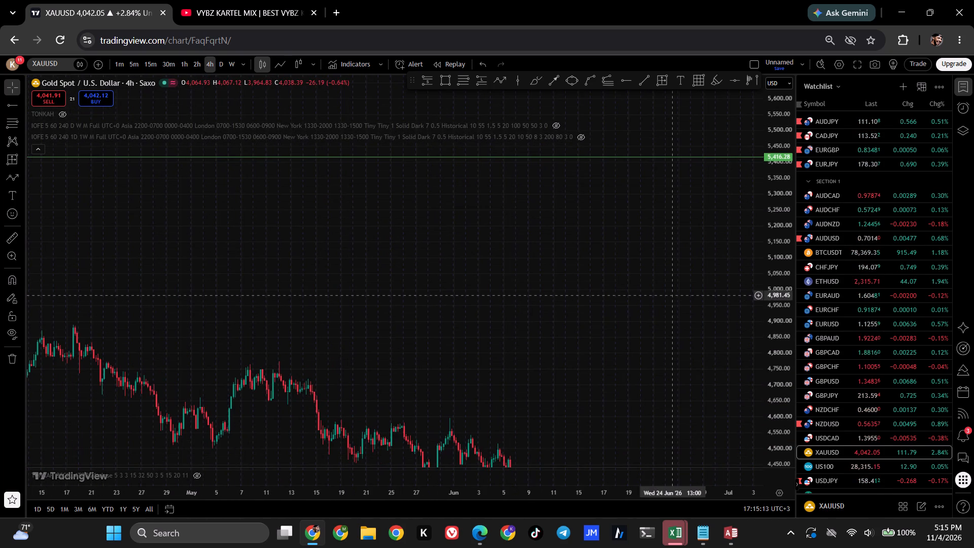
drag(938, 336, 936, 335)
drag(363, 272, 791, 296)
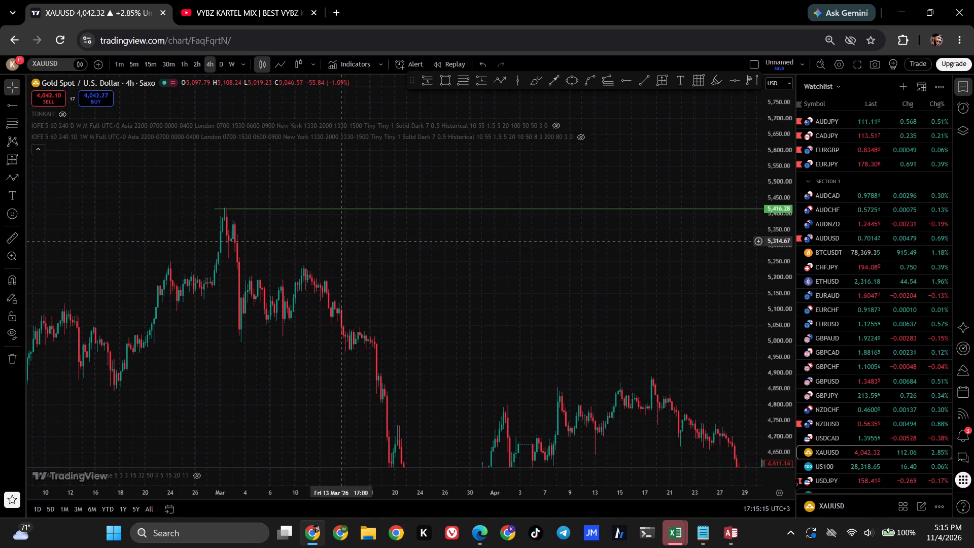
Examine the 4-hour gold price action from March back to December, including the late-January peak and the drop after it.
drag(335, 262, 769, 336)
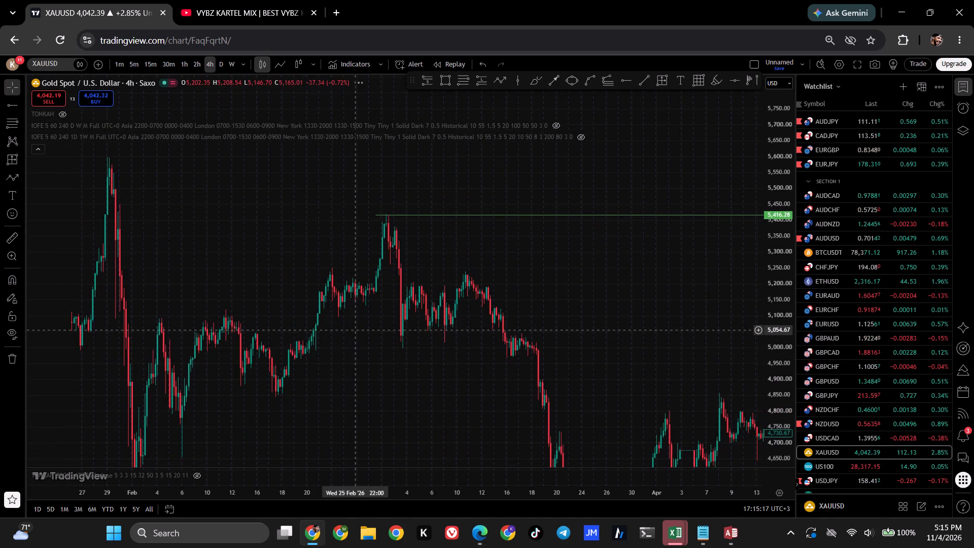
drag(339, 371, 677, 357)
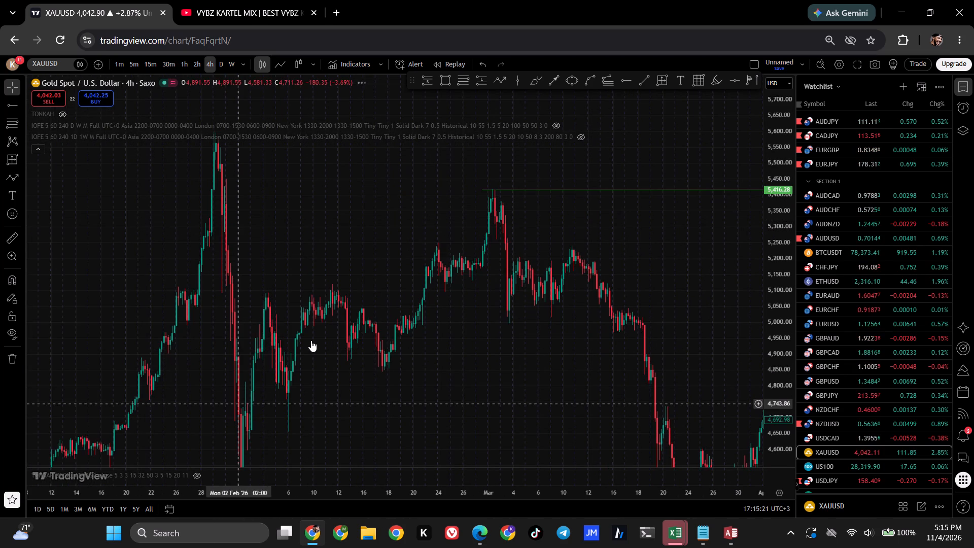
drag(785, 164, 799, 277)
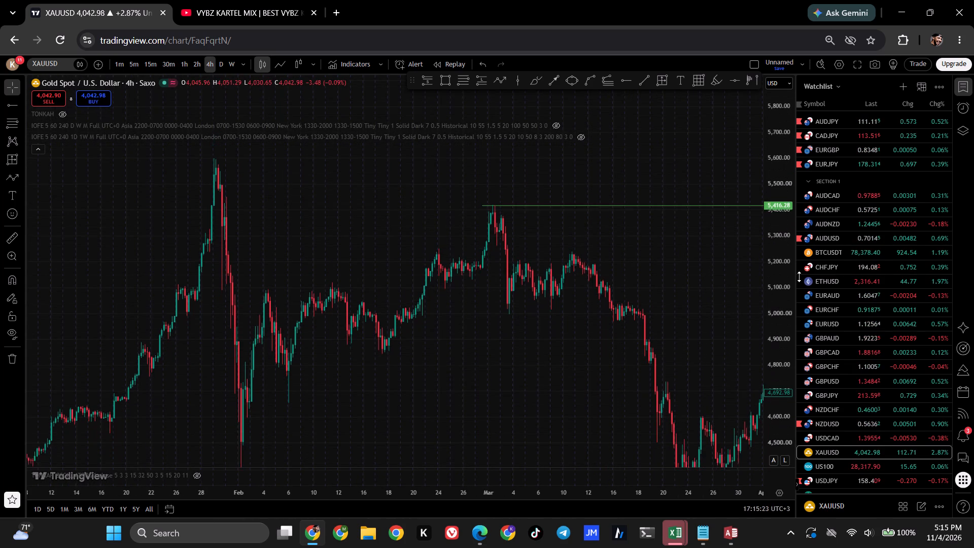
drag(799, 277, 798, 286)
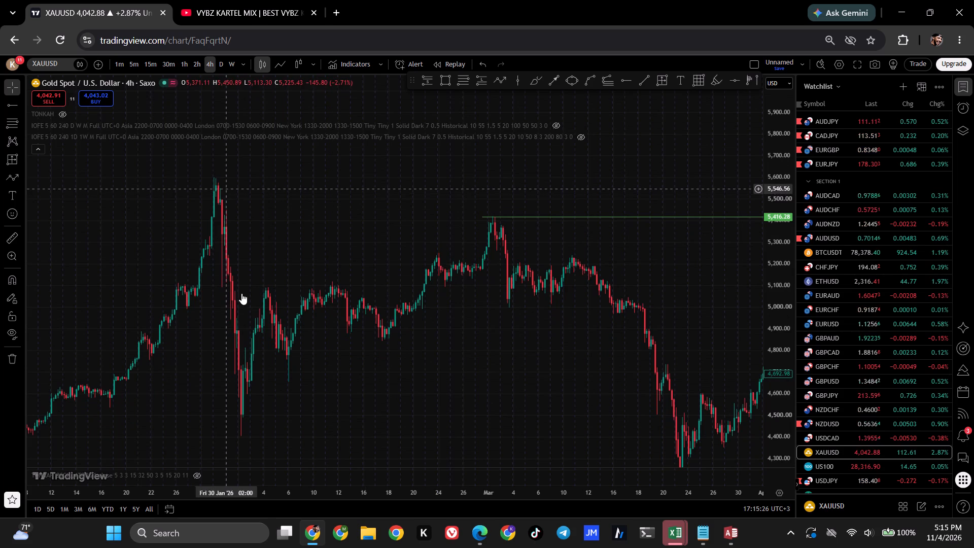
drag(276, 241, 455, 256)
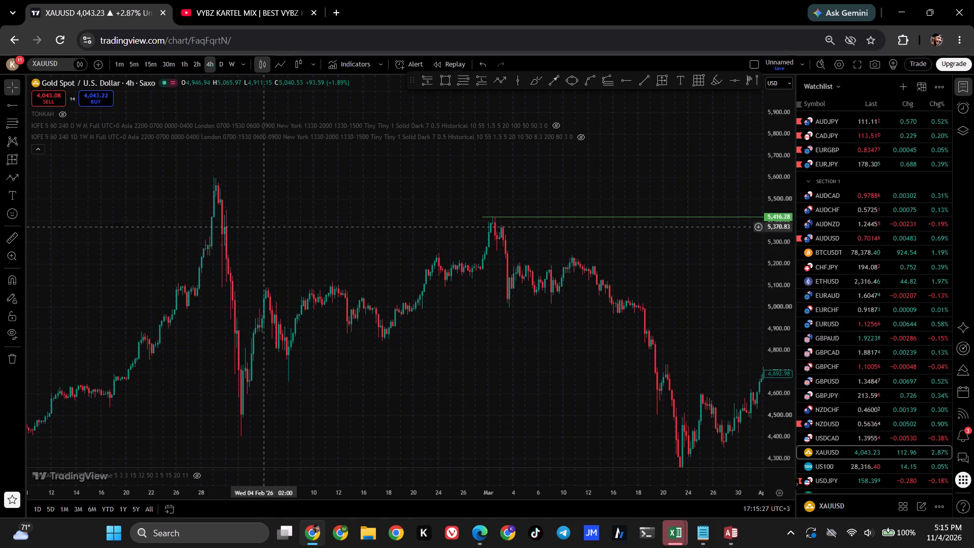
drag(455, 256, 579, 239)
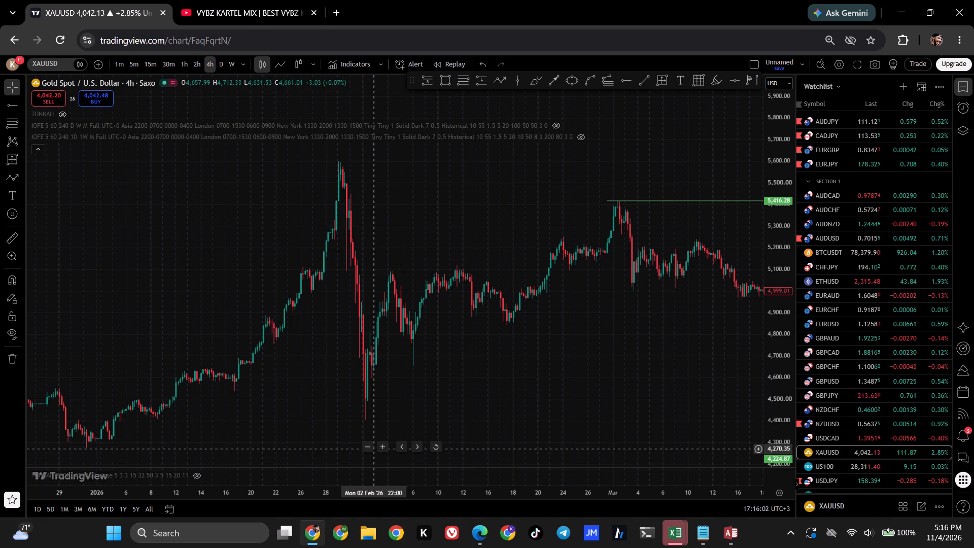
drag(321, 409, 826, 333)
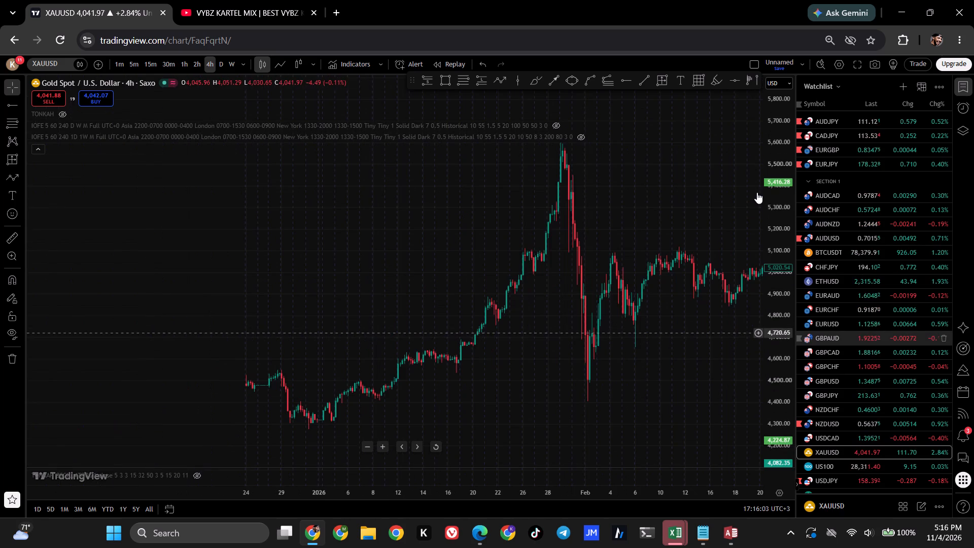
drag(397, 278, 442, 275)
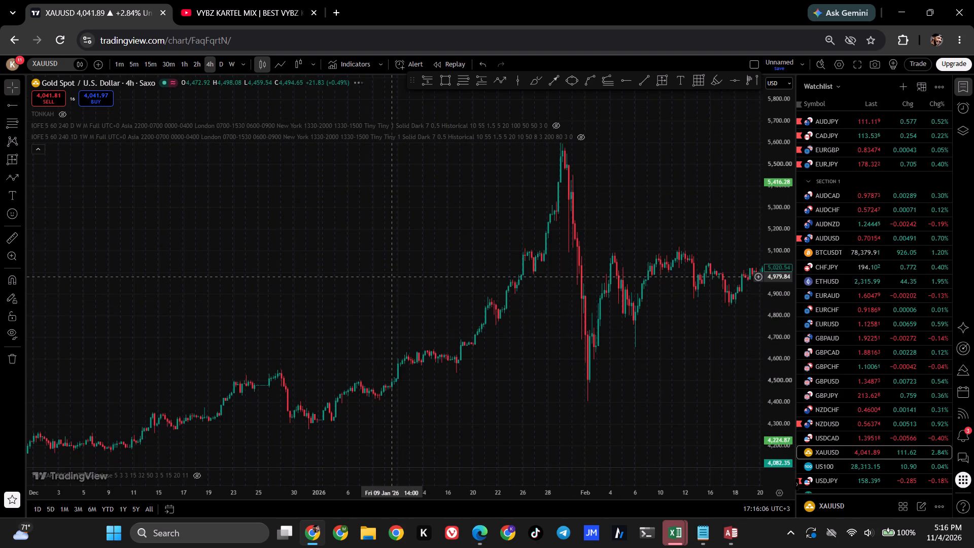
Examine the 4-hour gold price action from the late-January peak back through December and November to mid-October 2025.
drag(442, 275, 669, 216)
drag(366, 290, 541, 253)
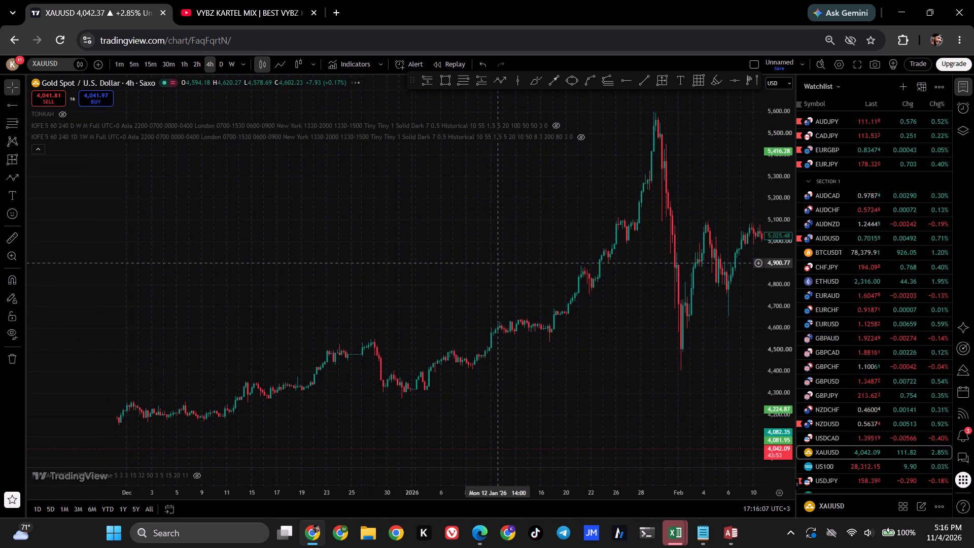
drag(541, 253, 636, 220)
drag(335, 260, 732, 251)
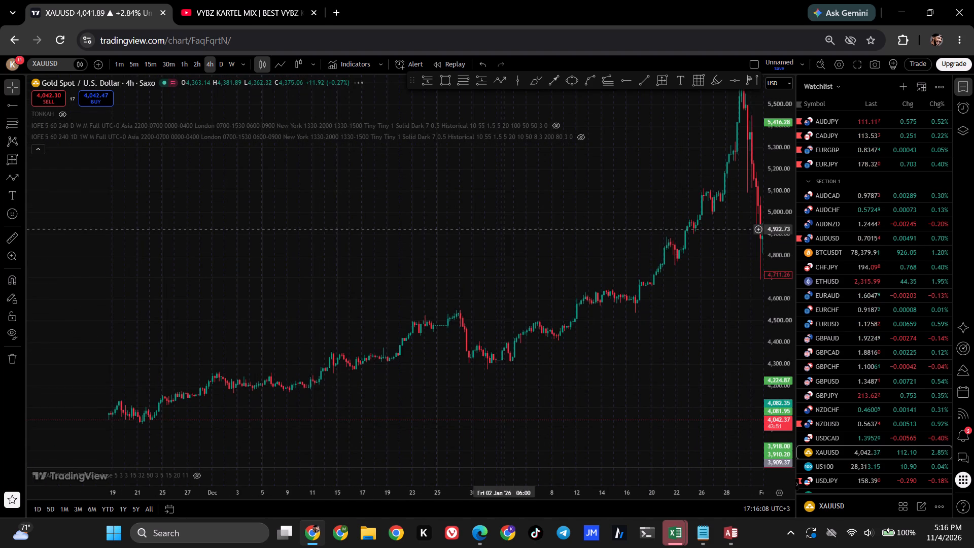
drag(398, 340, 583, 248)
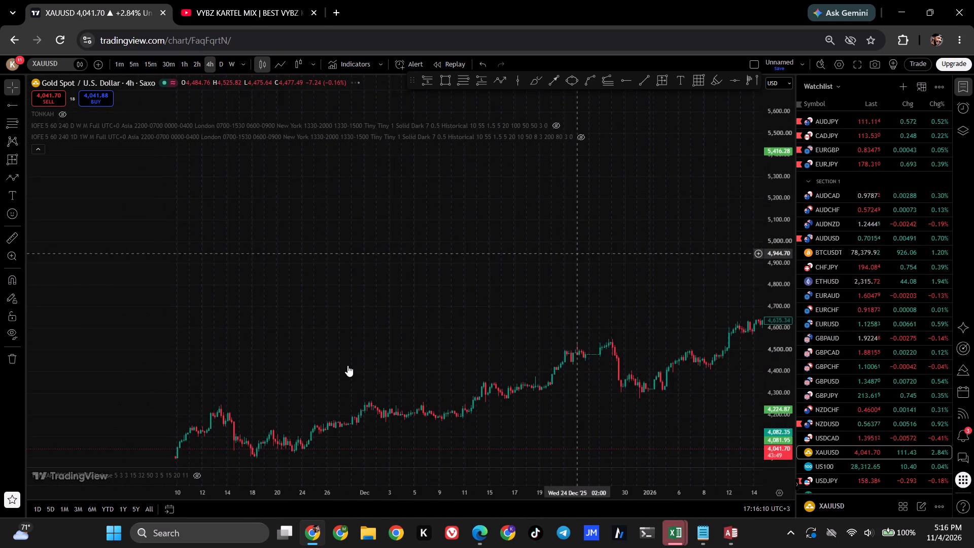
drag(350, 373, 512, 296)
drag(421, 426, 449, 412)
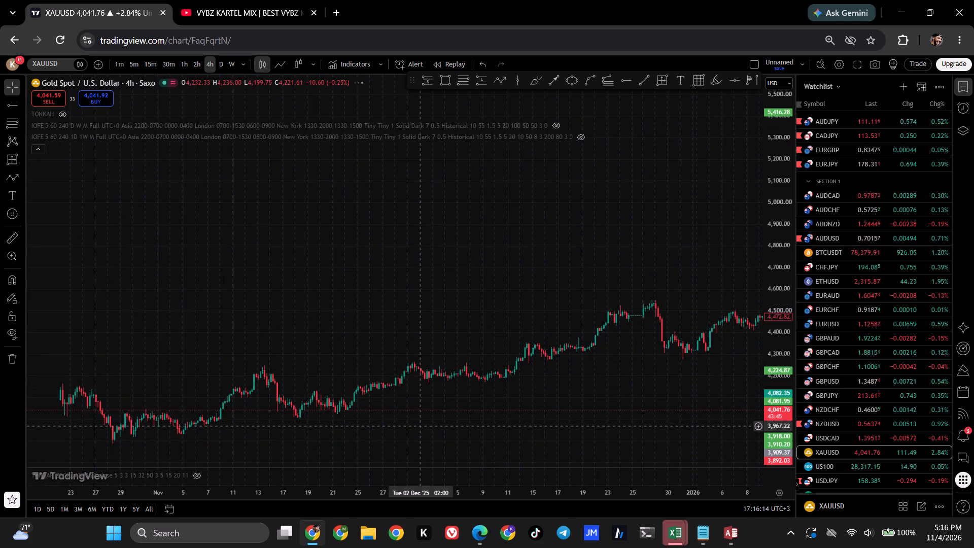
drag(449, 412, 551, 367)
drag(268, 329, 431, 294)
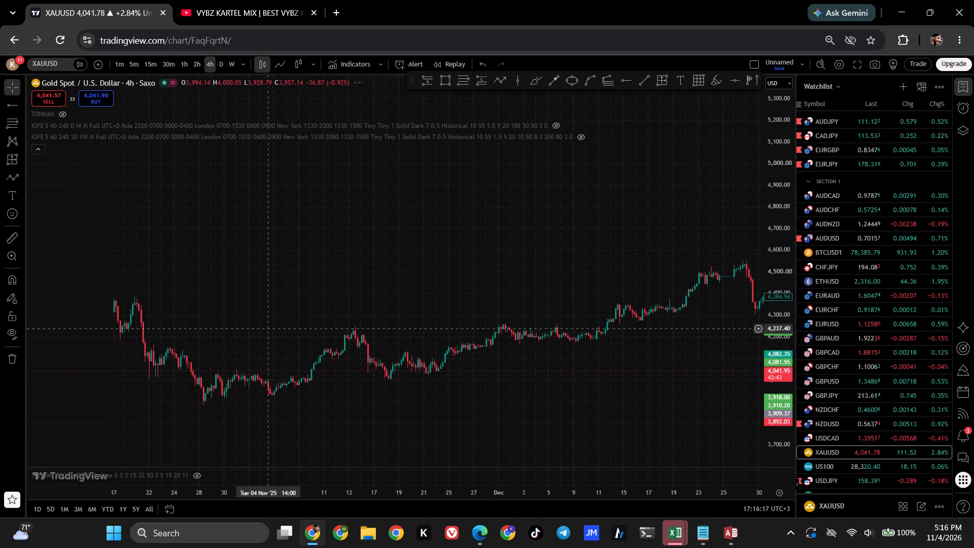
drag(431, 294, 556, 286)
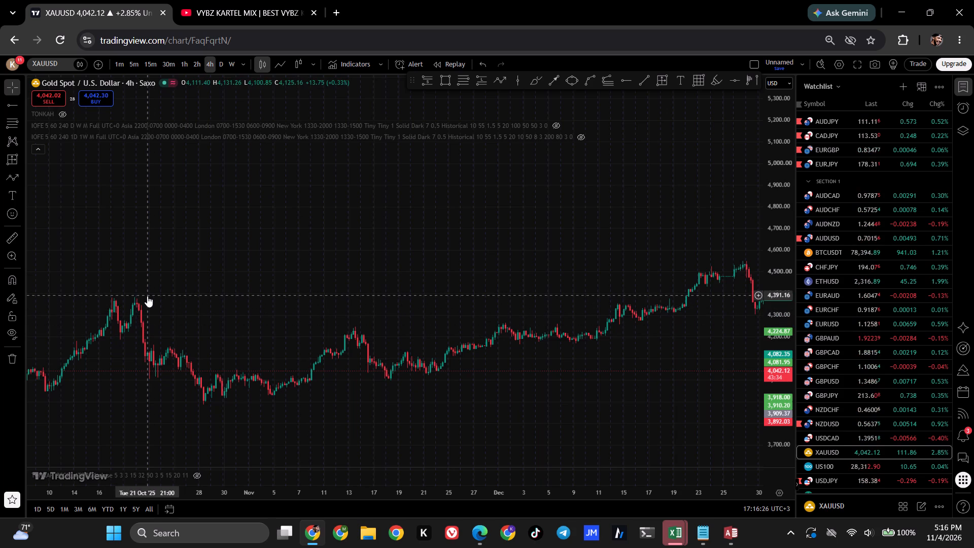
Examine the October 2025 double peak on the 4-hour gold chart and the climb into it from late August.
drag(147, 296, 201, 284)
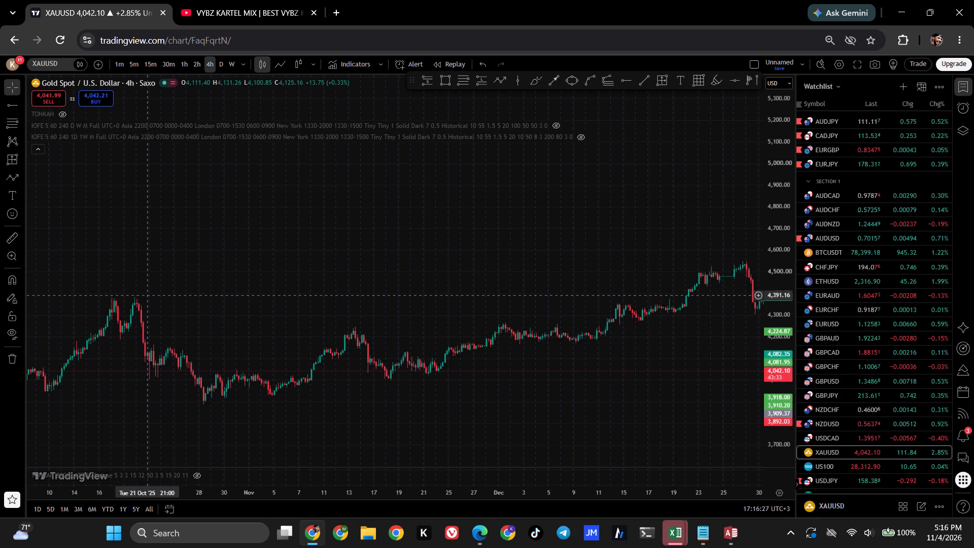
drag(201, 284, 390, 256)
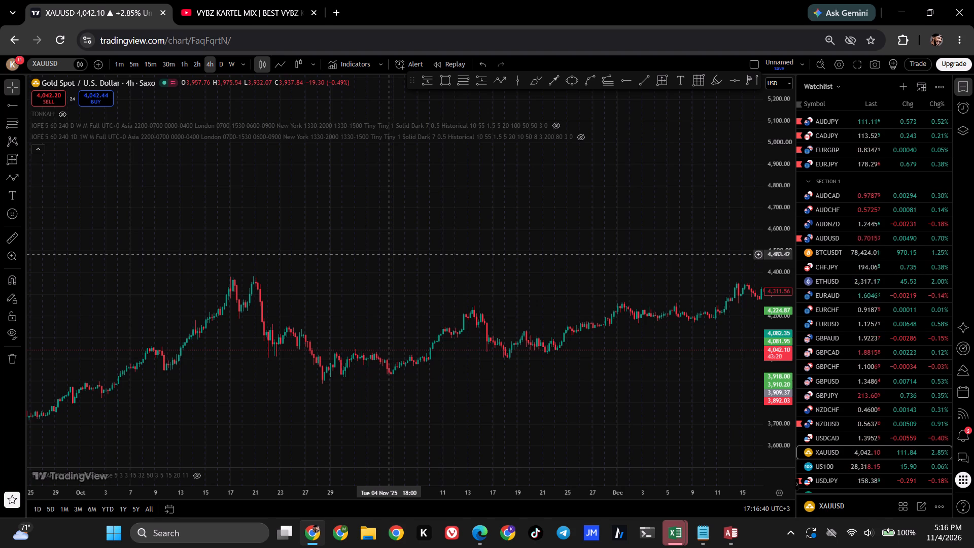
drag(151, 296, 302, 271)
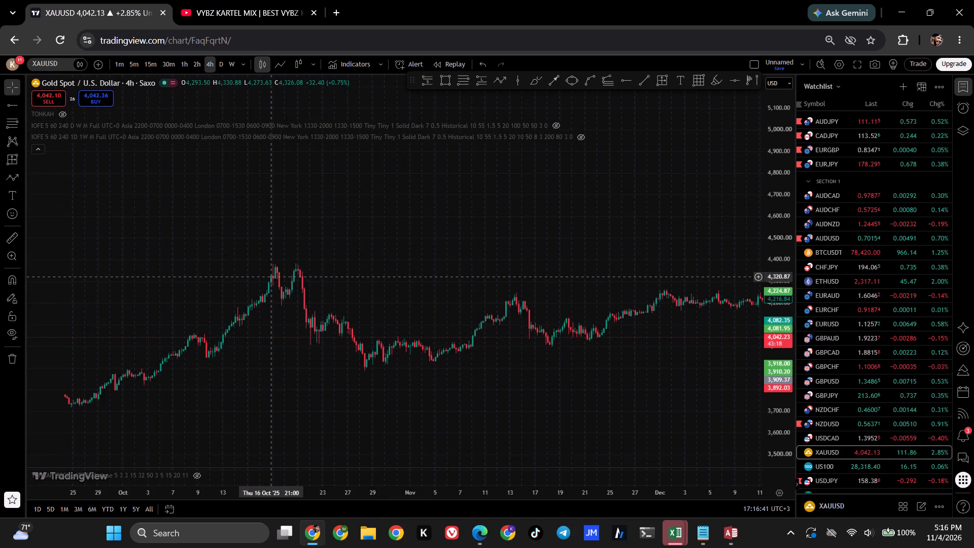
drag(302, 271, 500, 247)
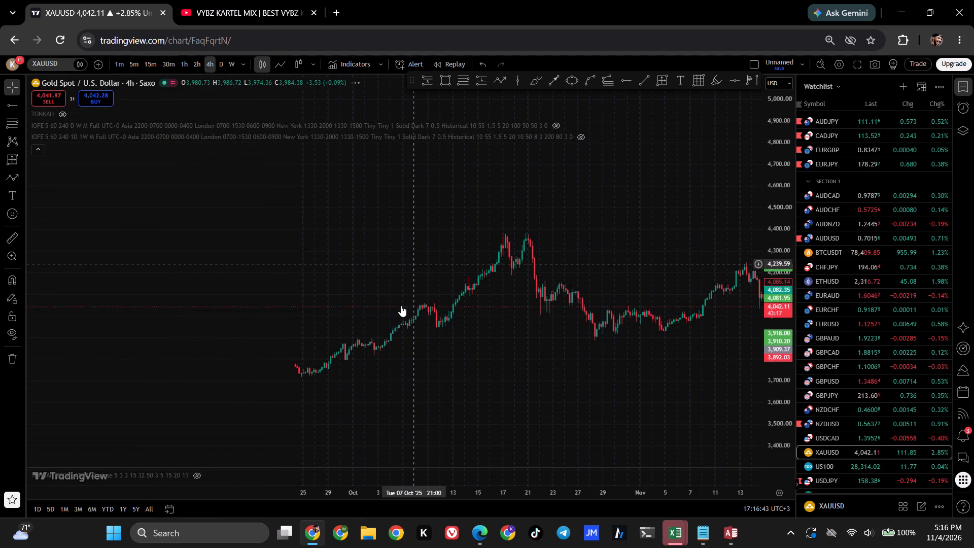
drag(373, 372, 425, 353)
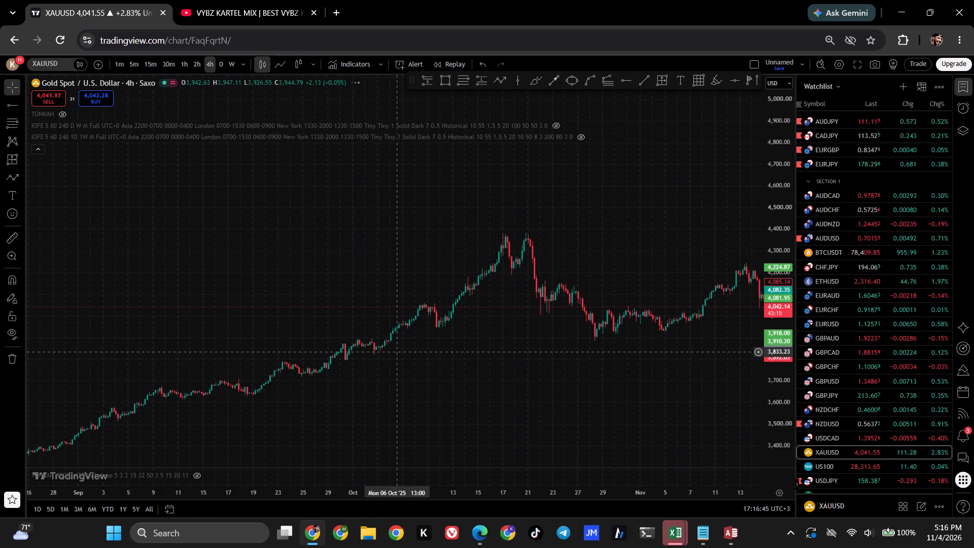
drag(425, 353, 608, 275)
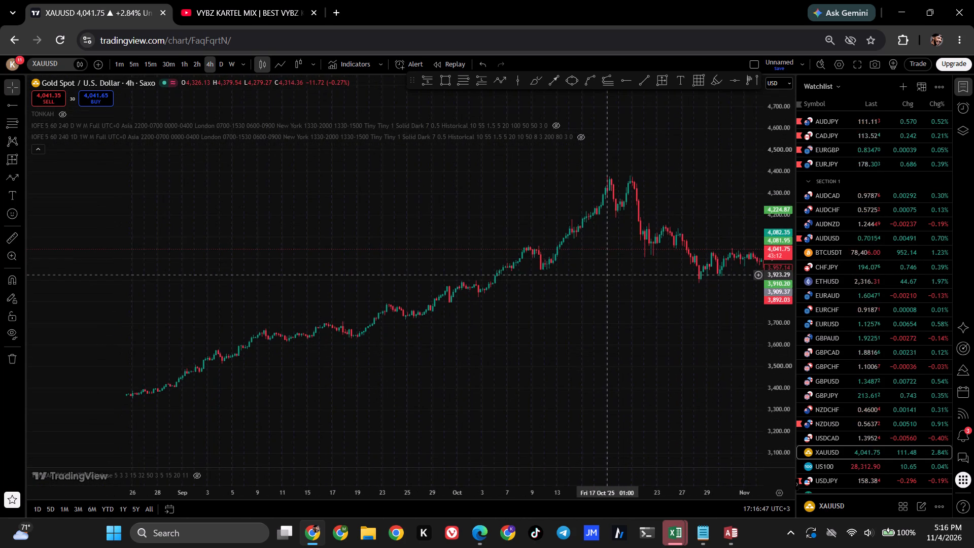
drag(608, 275, 384, 271)
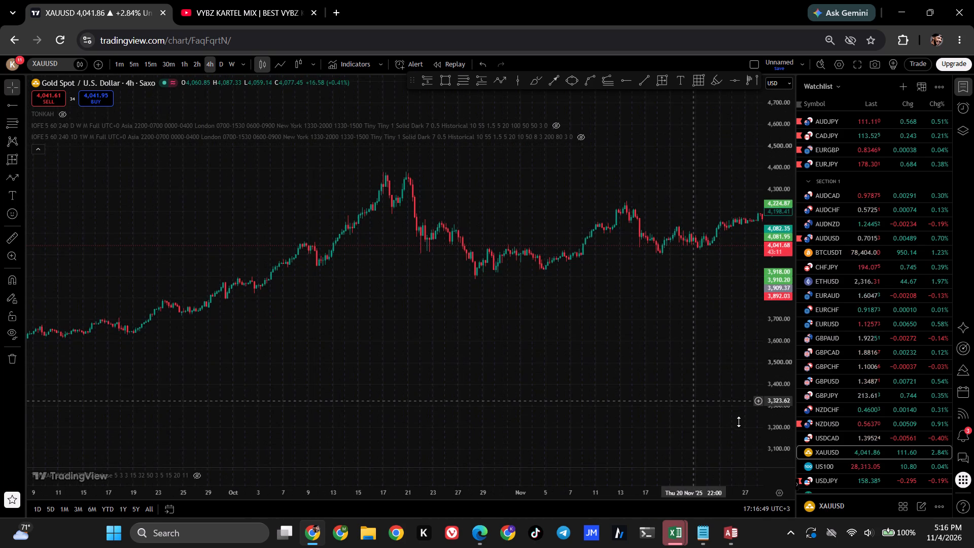
Return to the latest 4-hour bars and examine the November bull swing setup around the TP1, TP2 and TP3 labels.
click(748, 446)
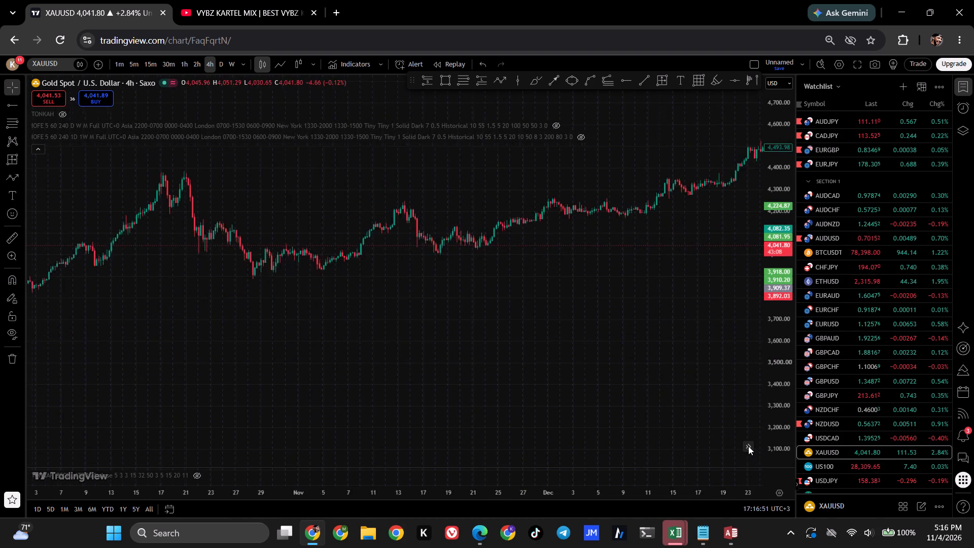
drag(587, 346, 455, 360)
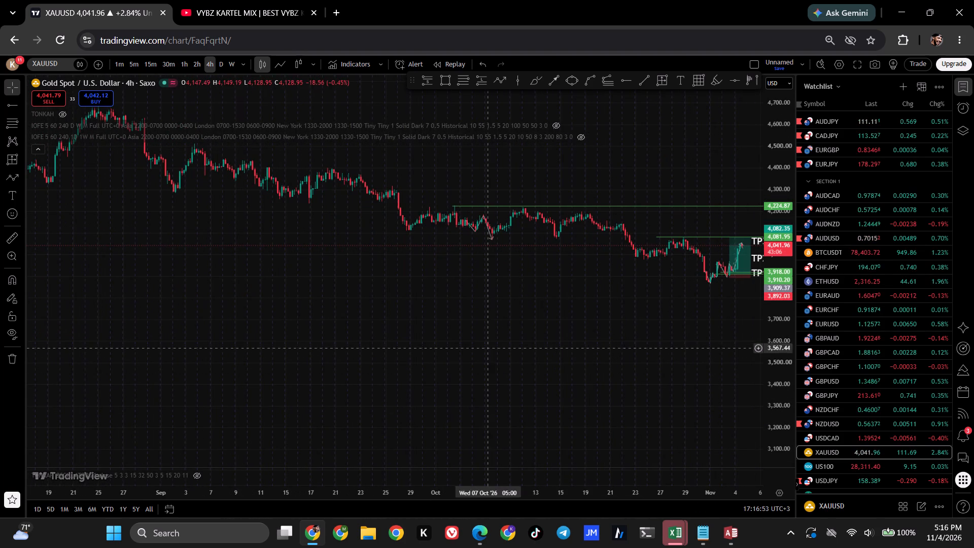
drag(455, 360, 349, 383)
drag(783, 338, 832, 154)
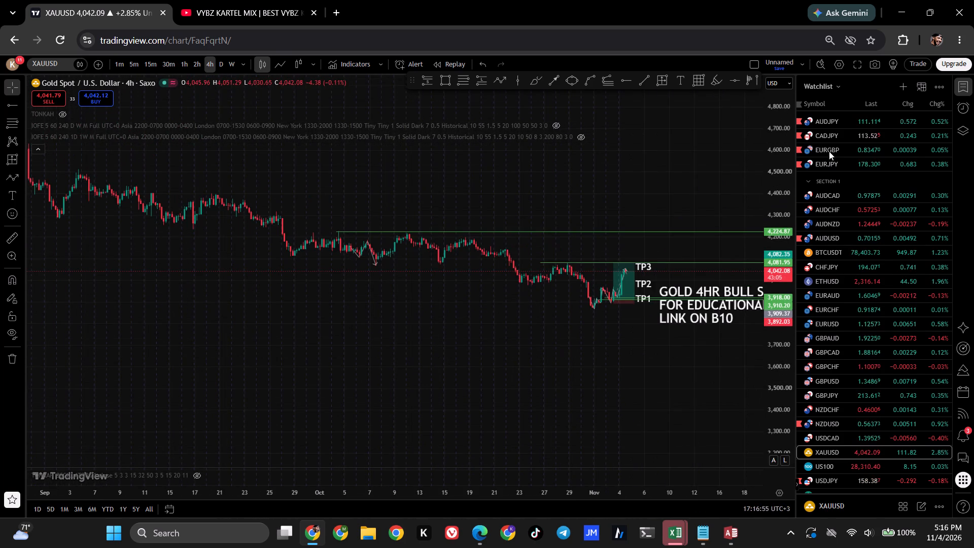
drag(785, 291, 792, 202)
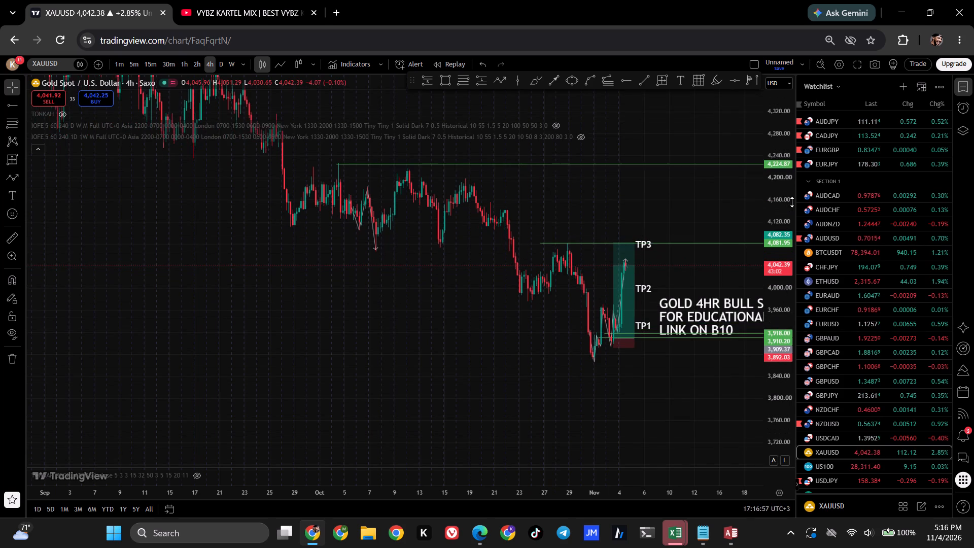
drag(792, 202, 791, 200)
drag(715, 276, 570, 234)
drag(716, 371, 713, 371)
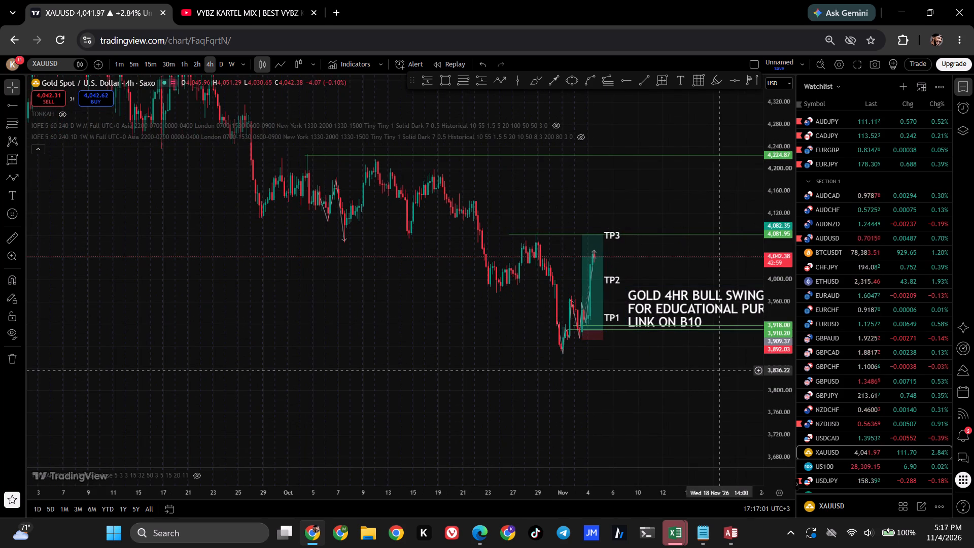
drag(713, 371, 666, 368)
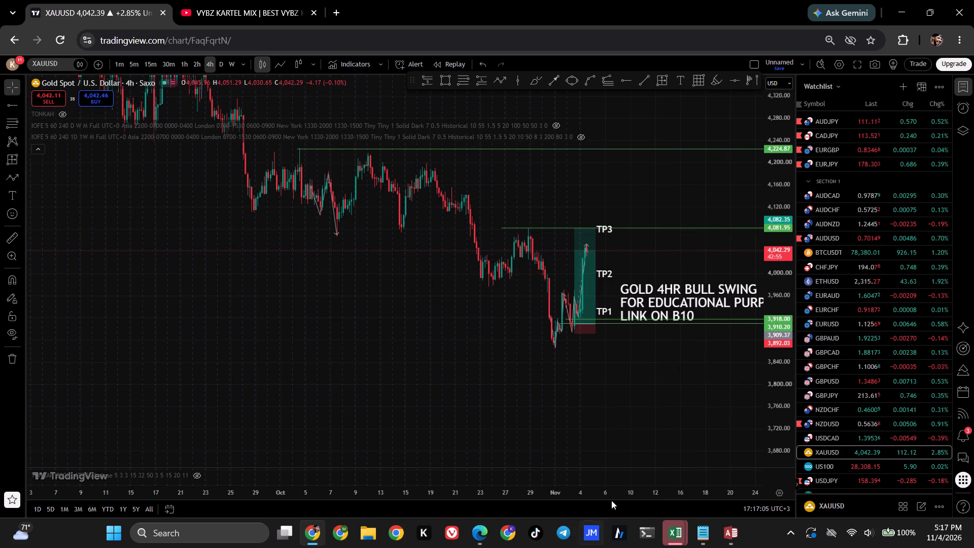
drag(616, 494, 541, 496)
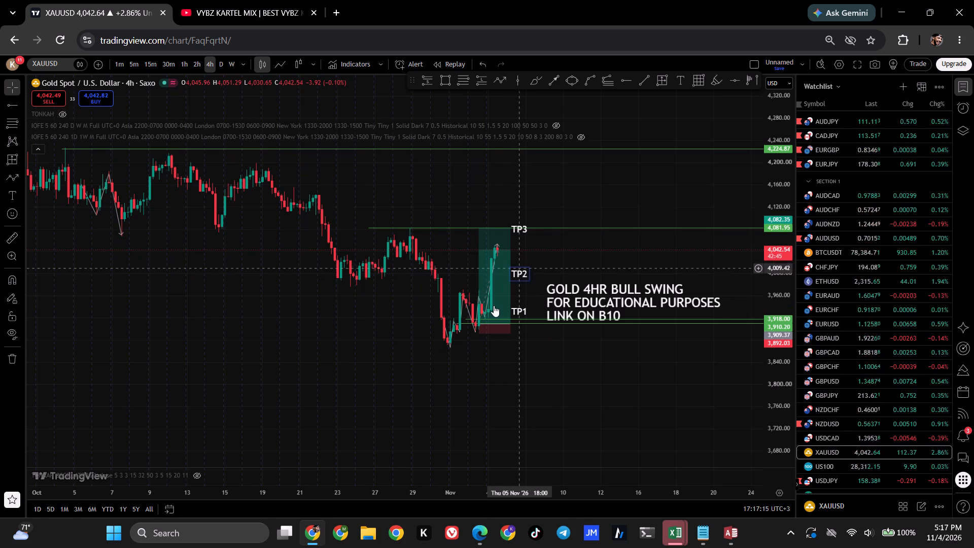
drag(782, 305, 795, 197)
drag(478, 495, 315, 435)
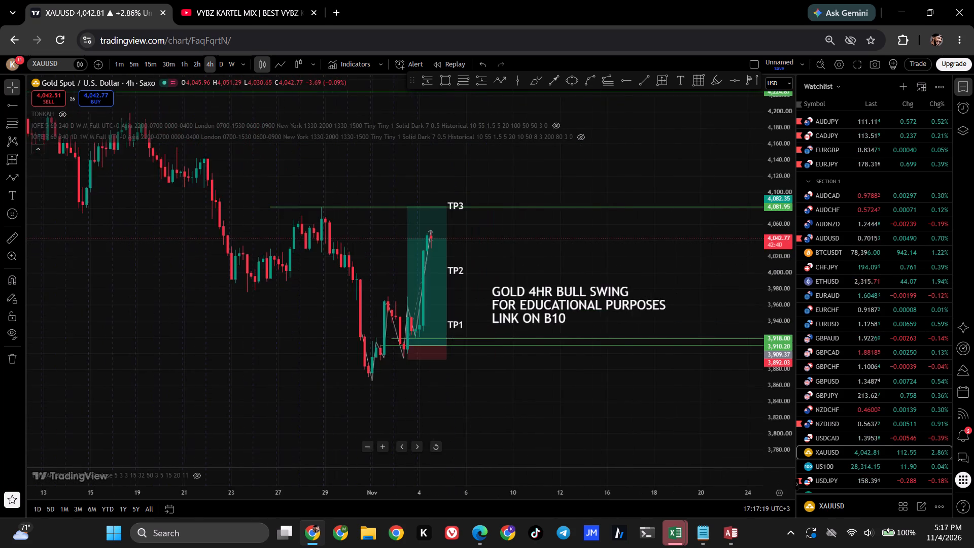
drag(315, 435, 308, 435)
drag(432, 410, 747, 365)
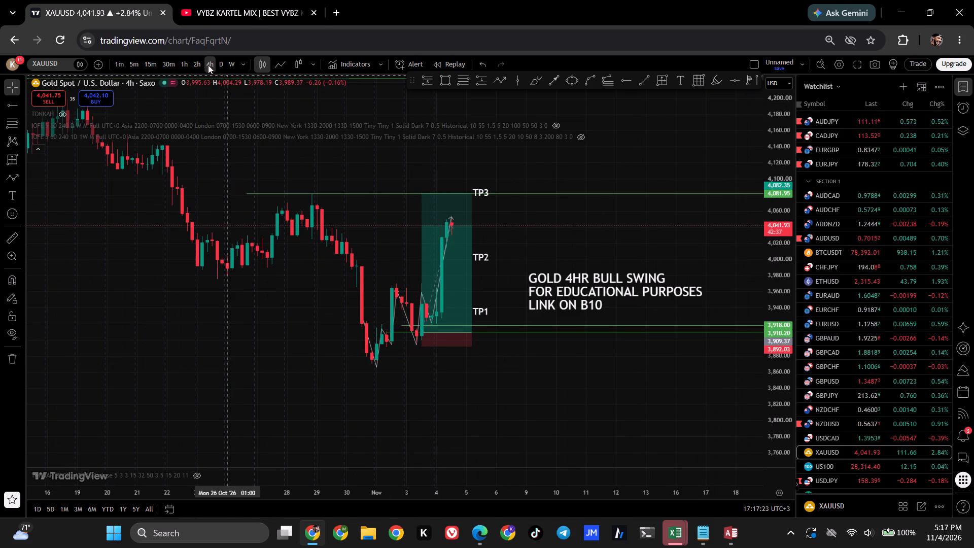
Switch the gold chart to 15 minutes and delete the zigzag arrow path covering 3 to 4 November.
click(150, 63)
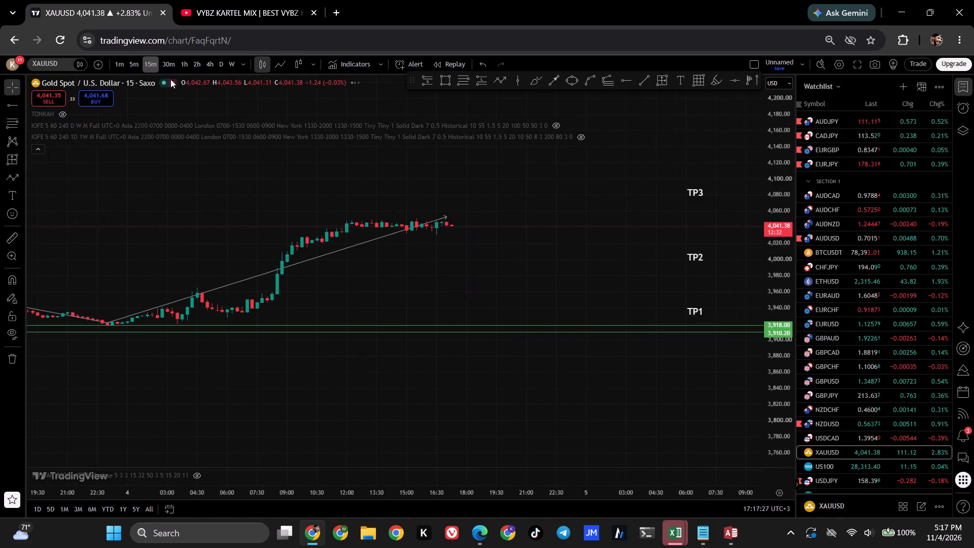
drag(354, 367, 852, 331)
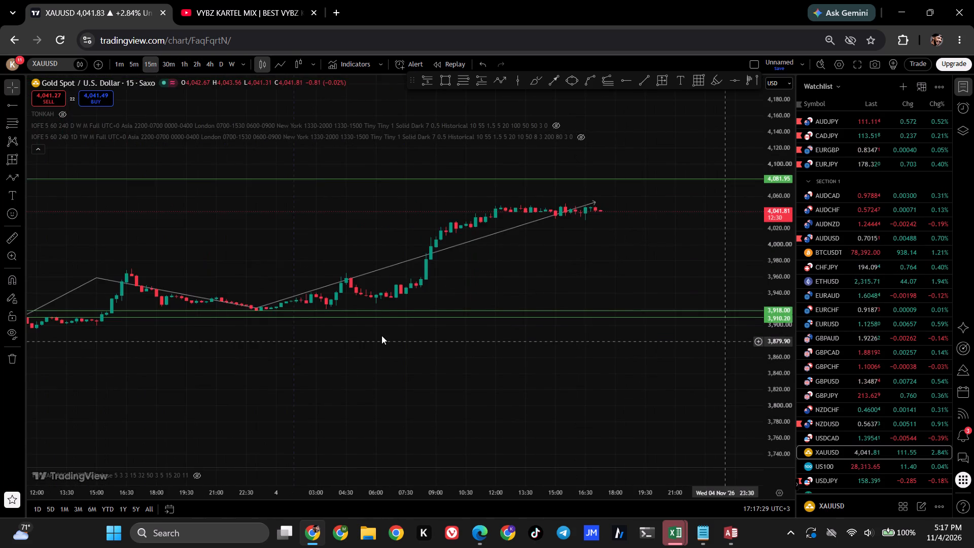
drag(274, 358, 631, 330)
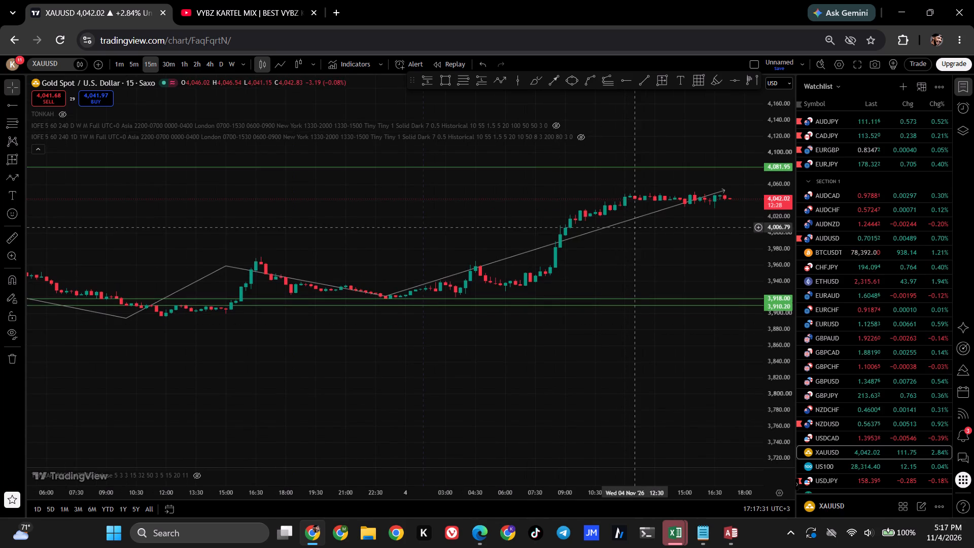
click(646, 215)
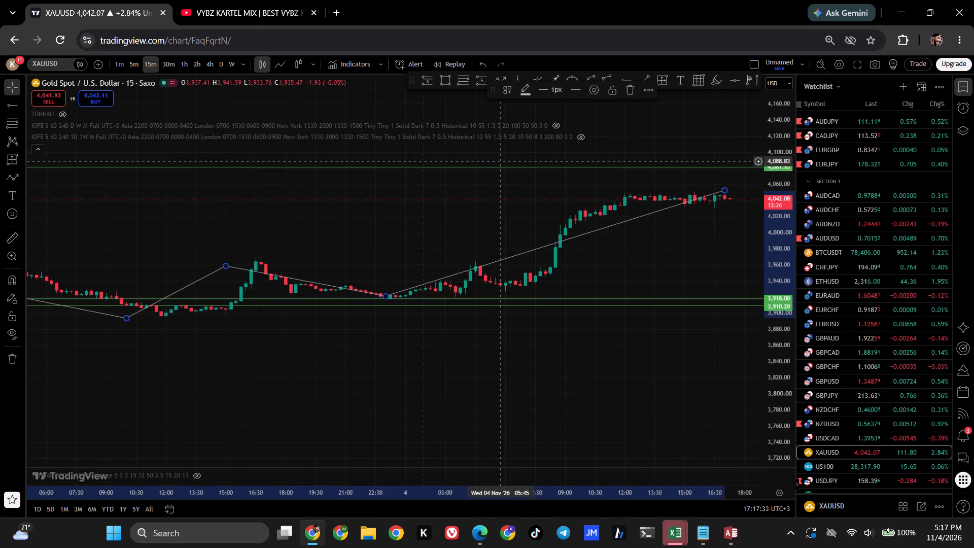
click(631, 92)
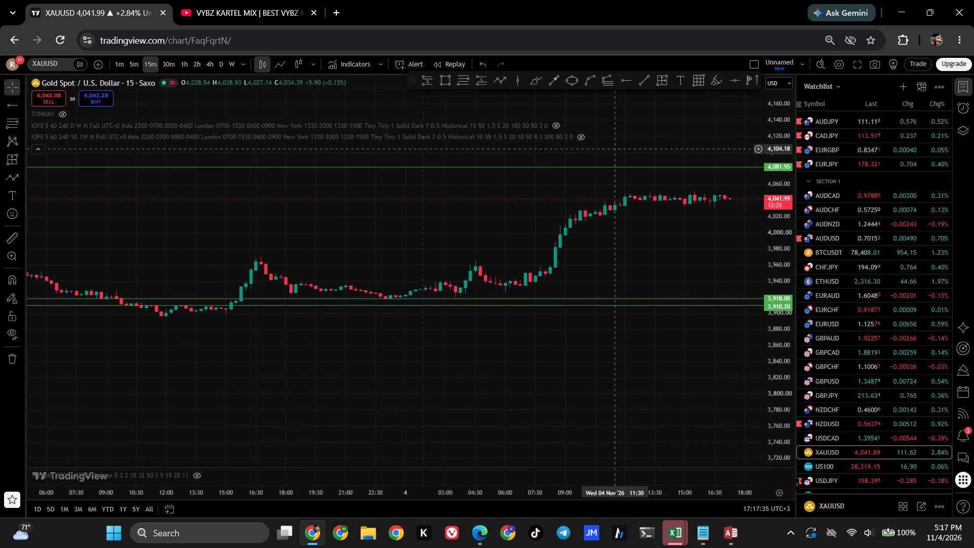
Delete the 3,918.00 horizontal ray just above the 3,910.20 ray.
click(601, 300)
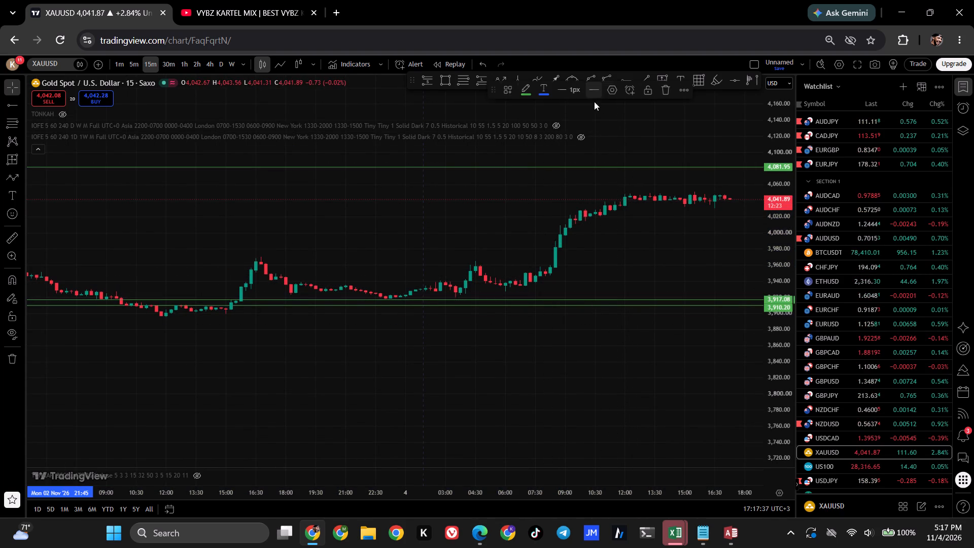
click(671, 85)
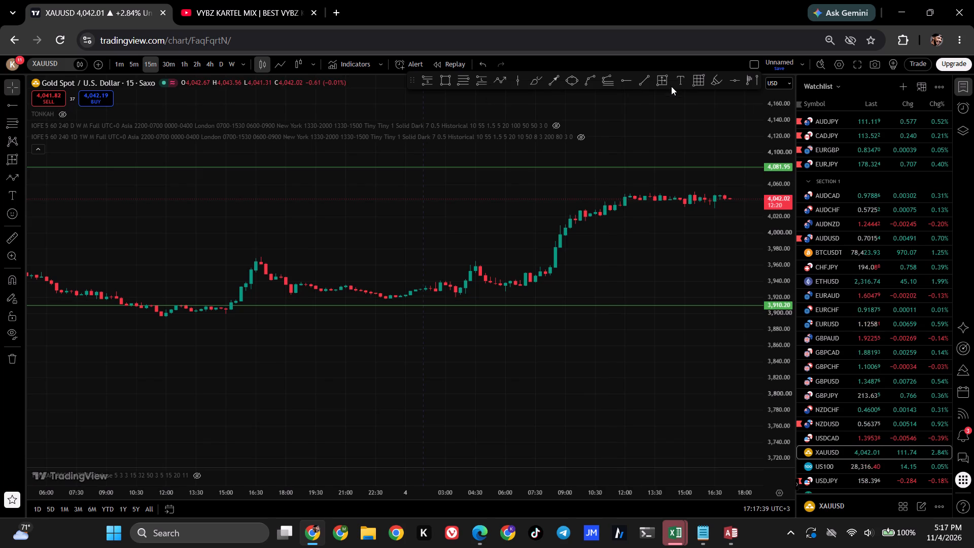
Examine the 15-minute gold price action from 4 November back to 27 October, including the early-November low and rebound.
drag(369, 245, 716, 228)
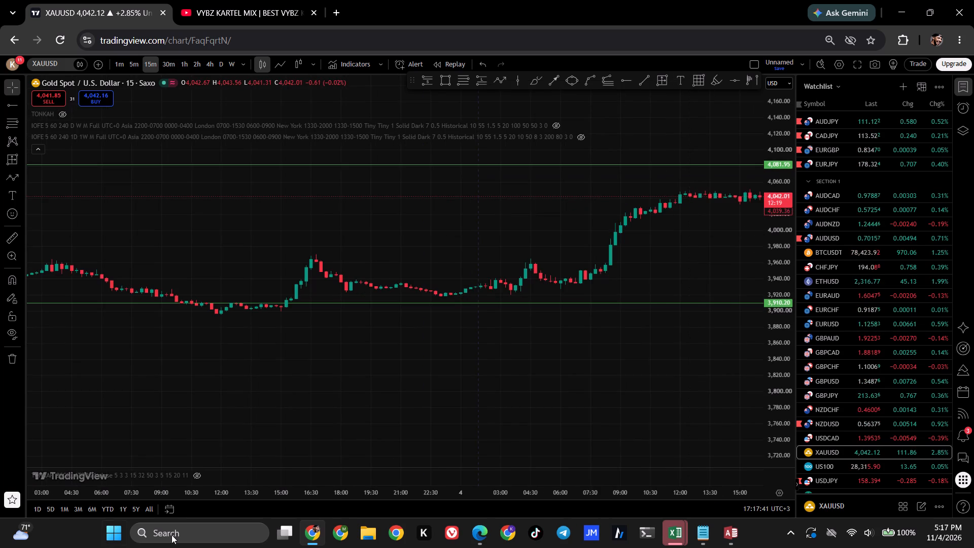
drag(238, 492, 352, 499)
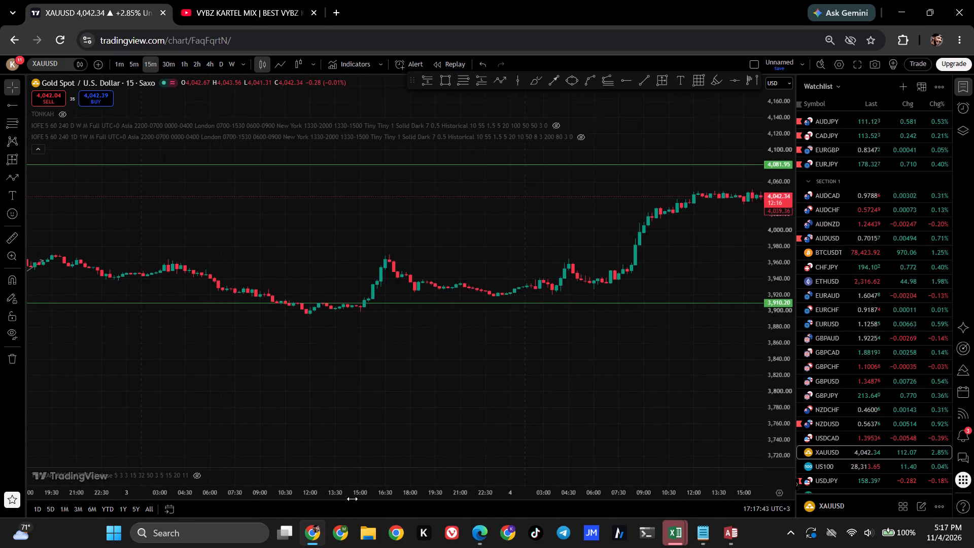
drag(352, 499, 621, 488)
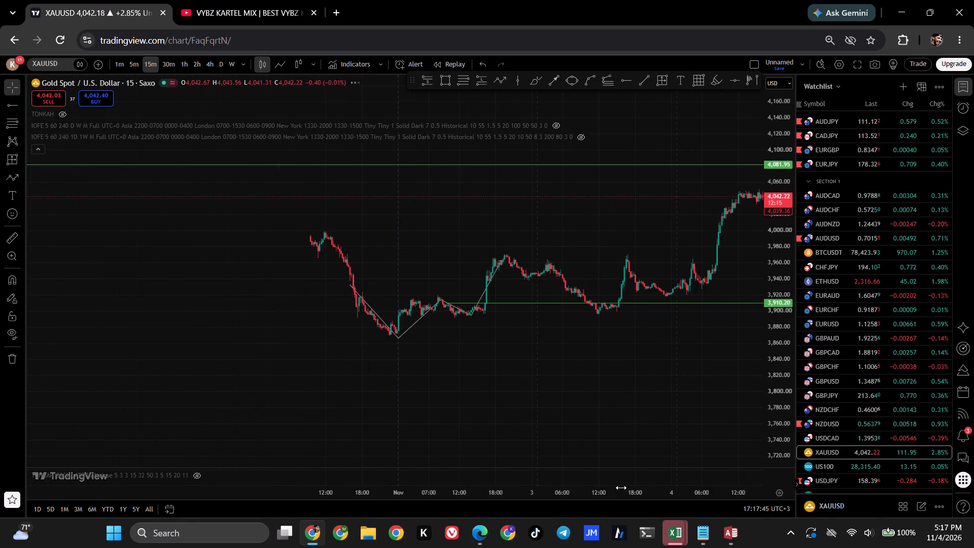
drag(621, 488, 648, 490)
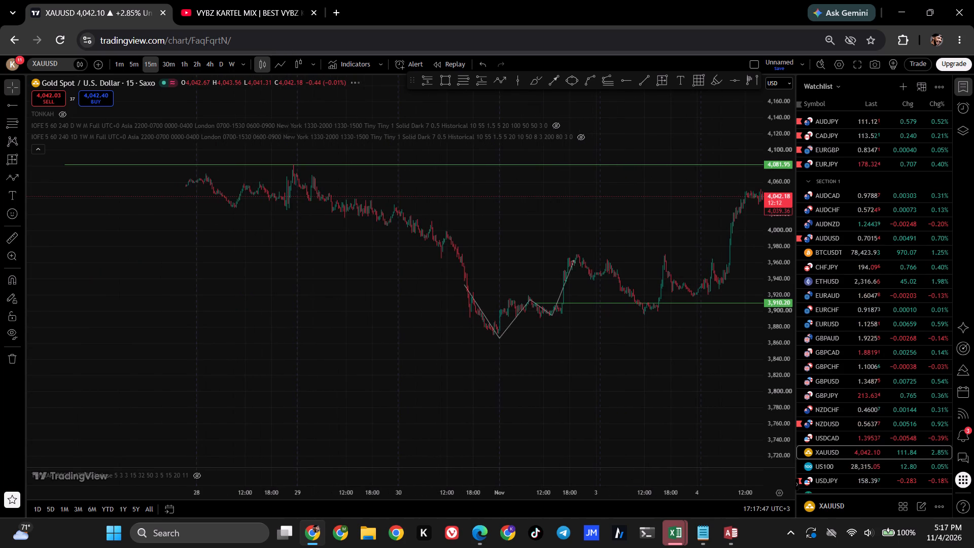
drag(599, 409, 677, 412)
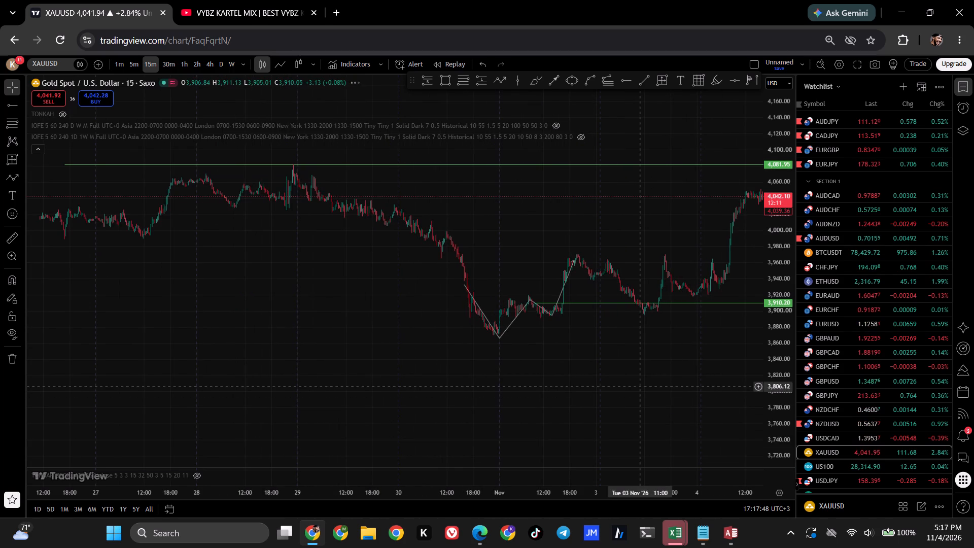
drag(499, 493, 440, 487)
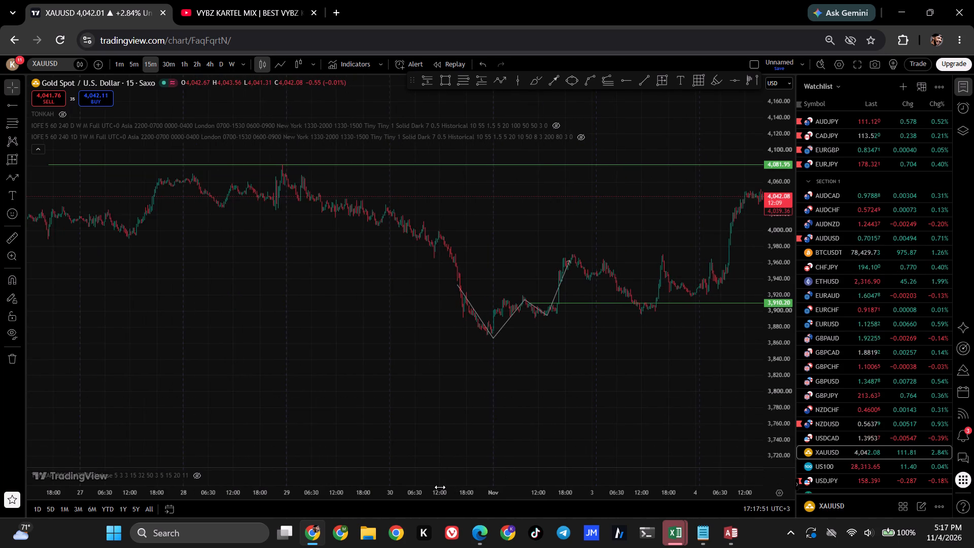
drag(440, 487, 422, 486)
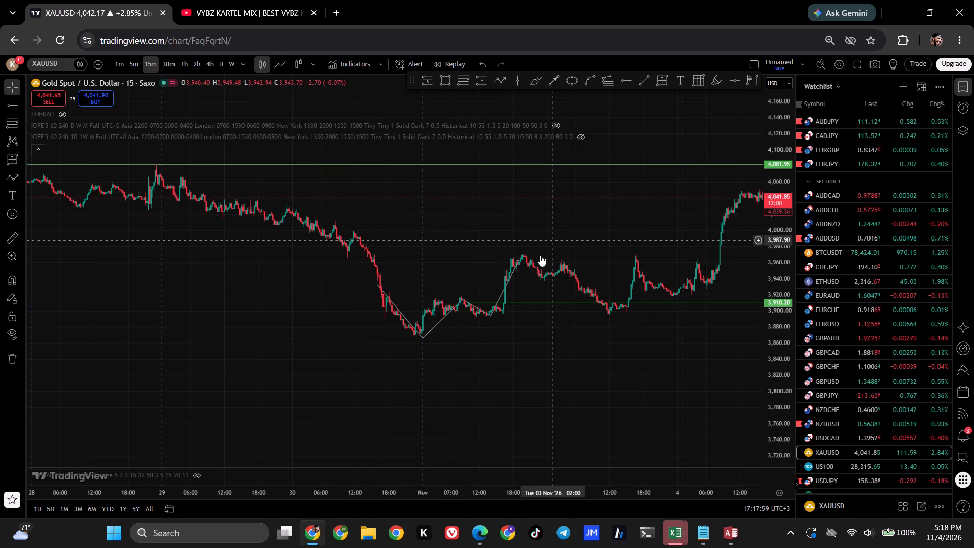
drag(775, 272, 778, 186)
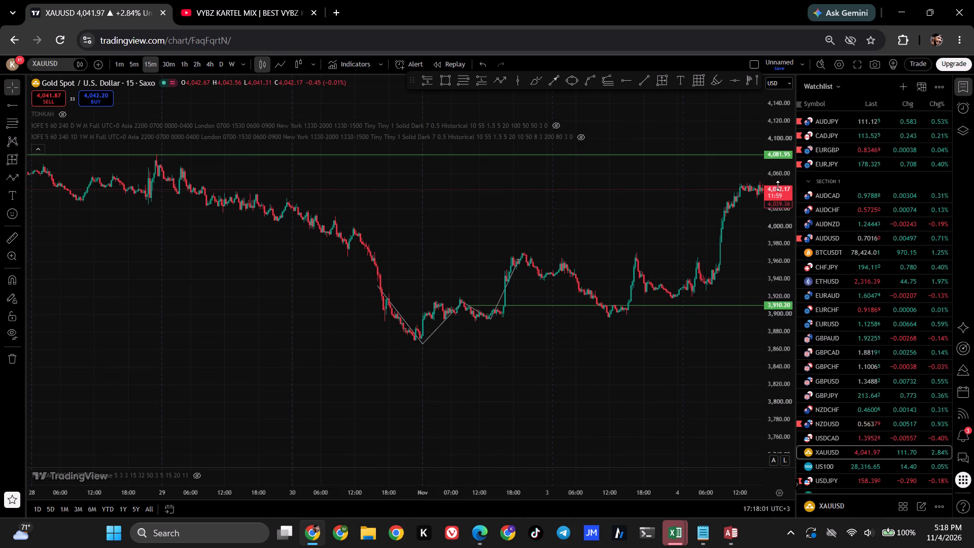
drag(778, 186, 779, 183)
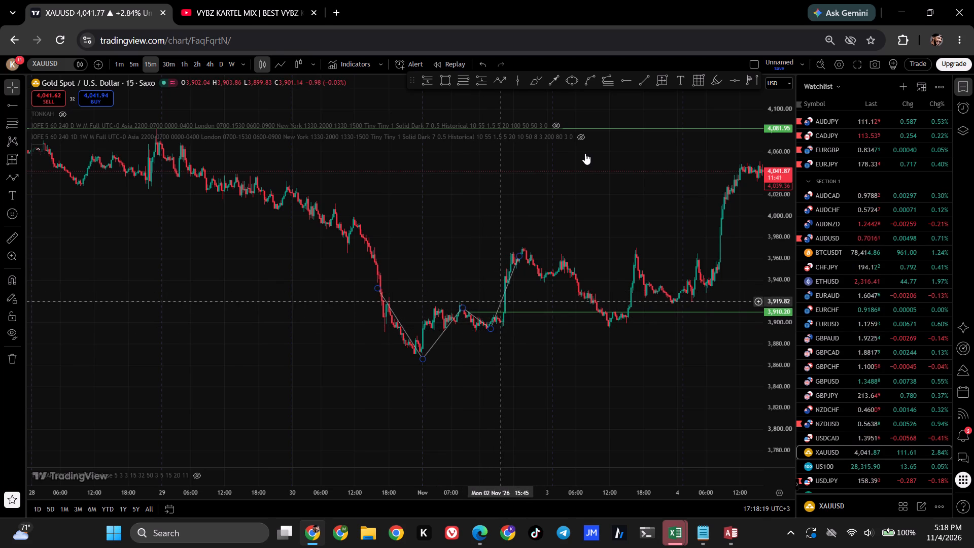
Place a horizontal ray at 3,897.98 below the 3,910.20 ray, starting from 2 November 16:15.
click(632, 82)
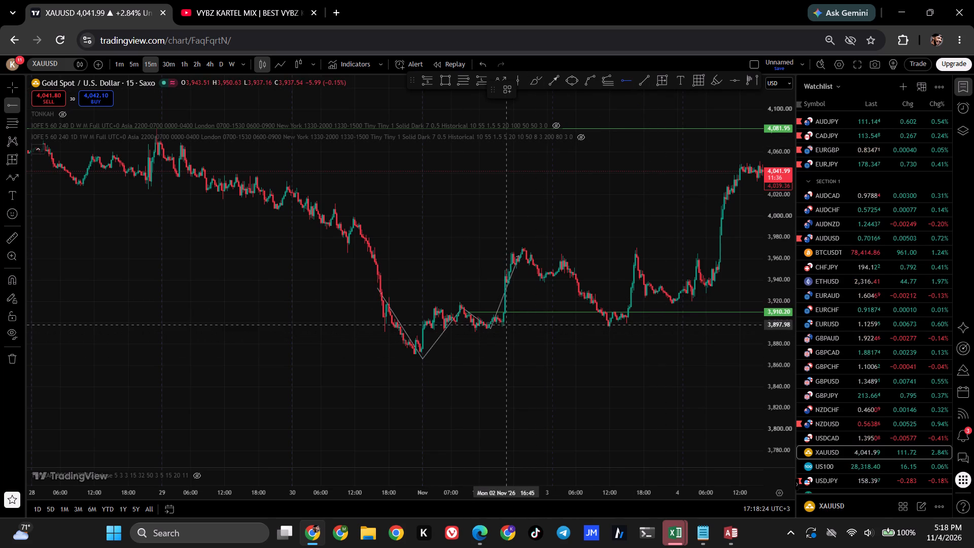
click(503, 325)
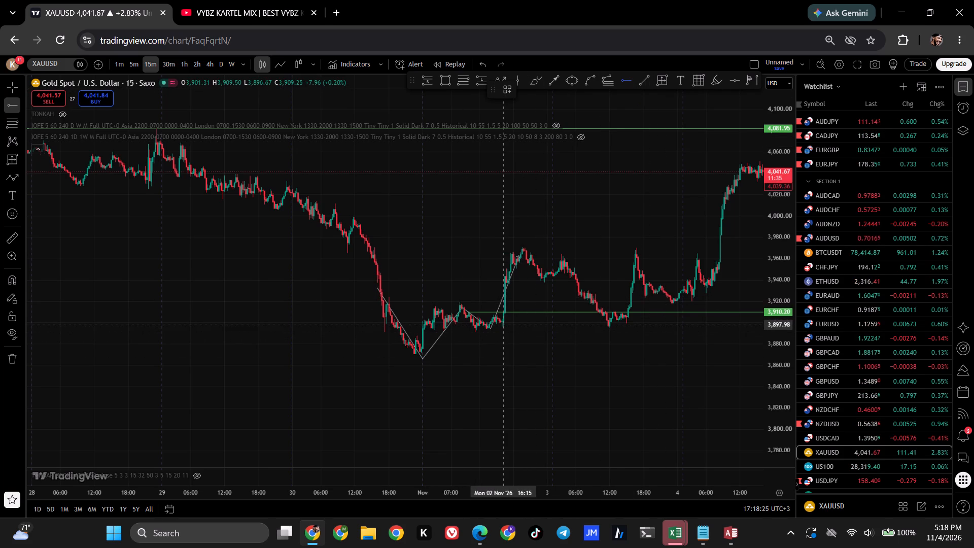
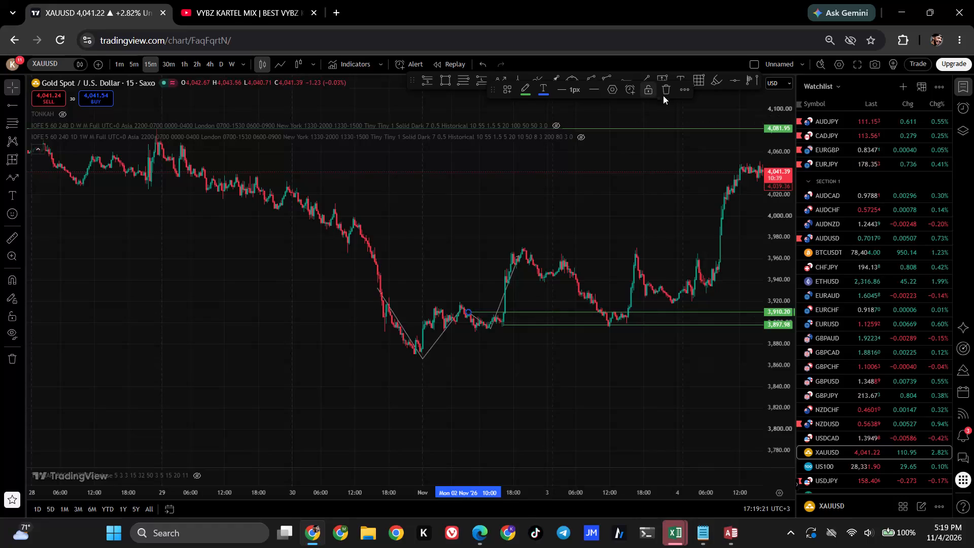
Delete the 3,910.20 horizontal ray just above the 3,897.98 ray.
click(668, 91)
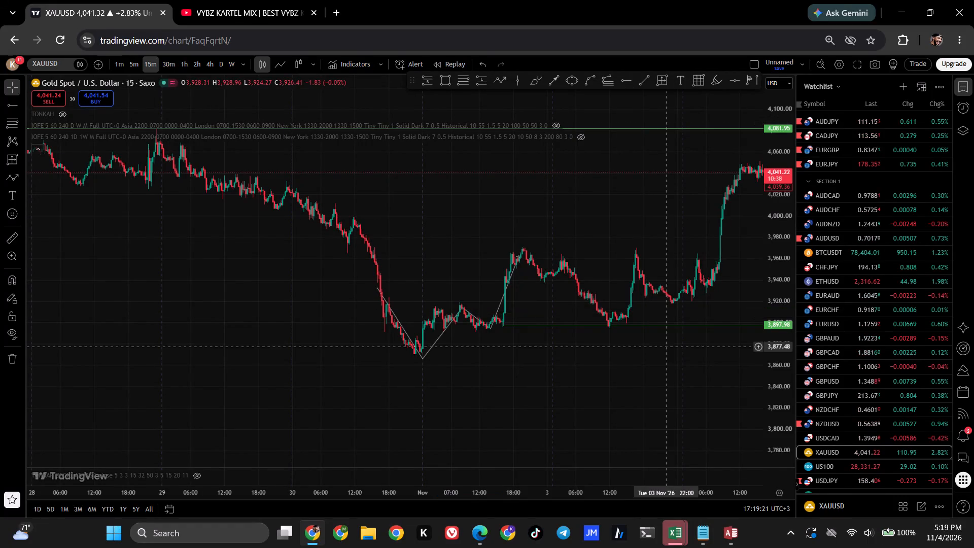
Place a long position on the 3,897.98 ray at the 3 November 12:00 low, with its entry at 3,898.01.
click(673, 326)
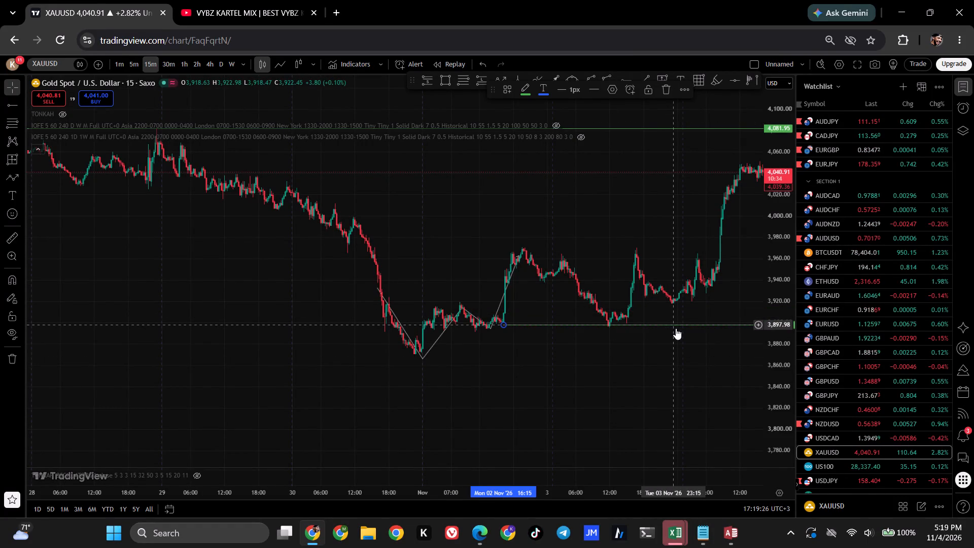
drag(682, 334, 331, 382)
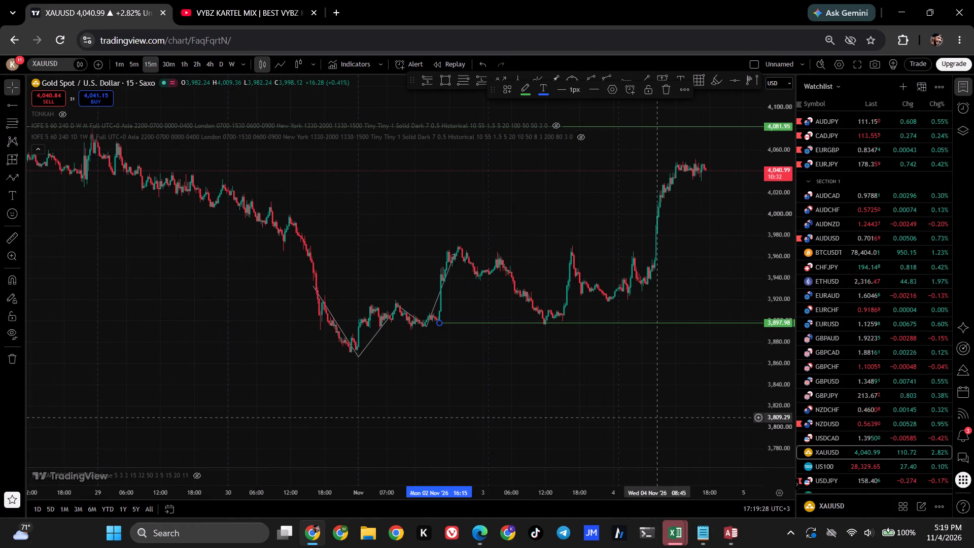
click(457, 248)
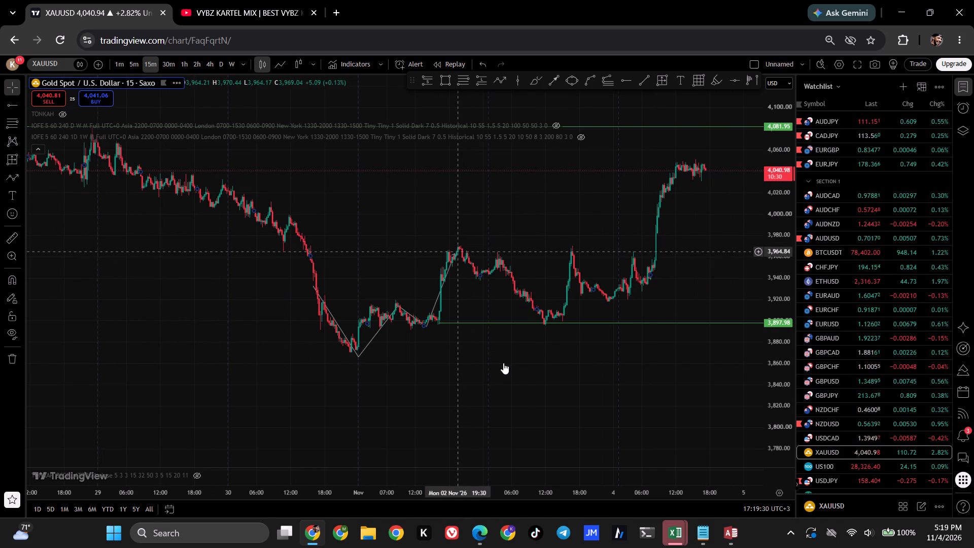
drag(781, 288, 782, 200)
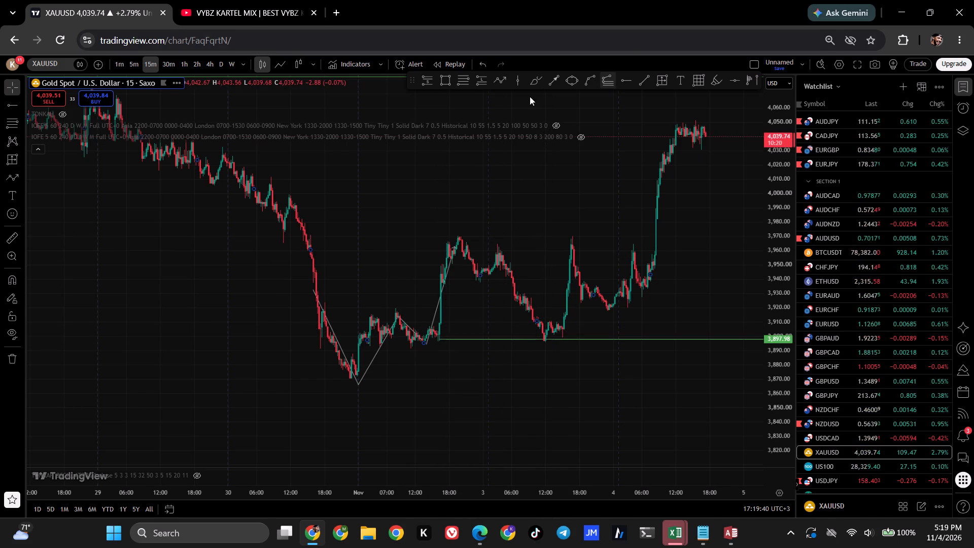
click(485, 78)
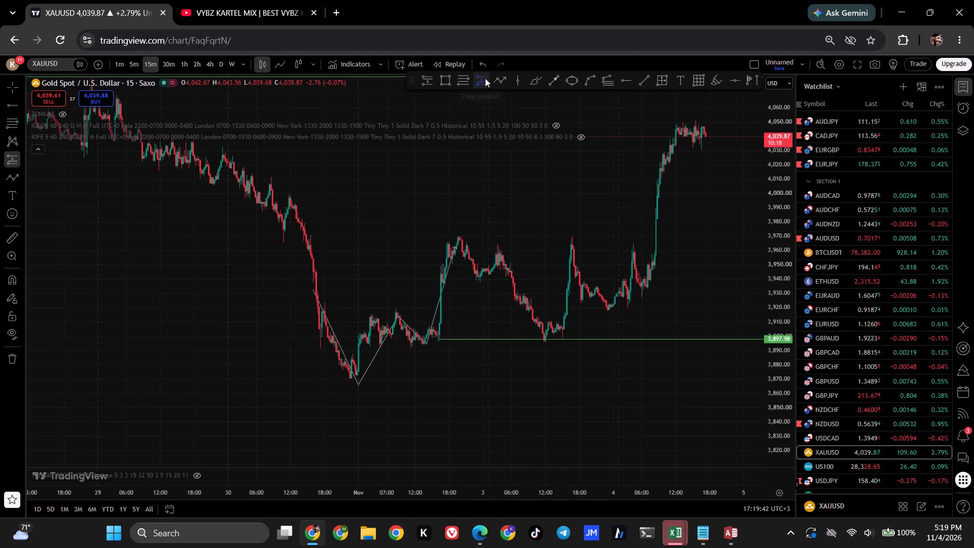
click(545, 339)
click(545, 339)
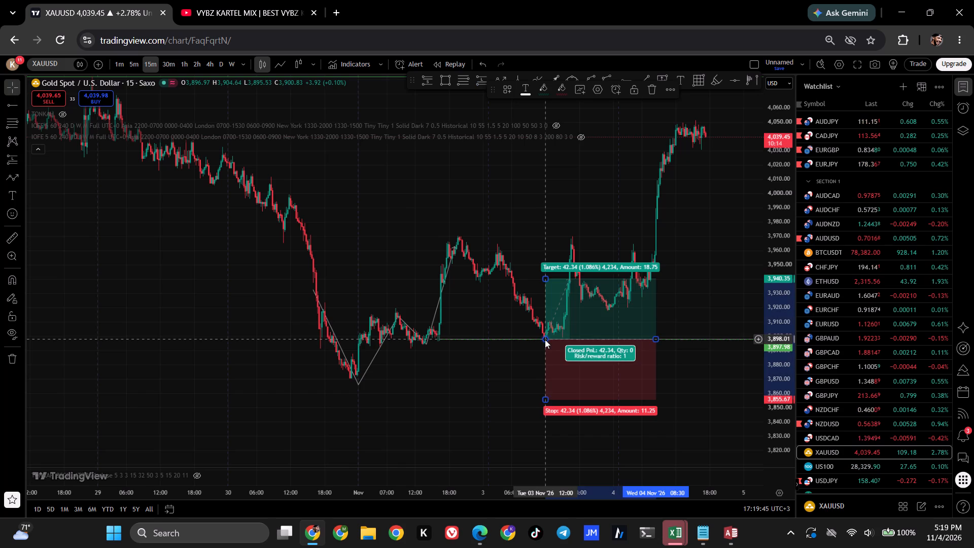
click(682, 324)
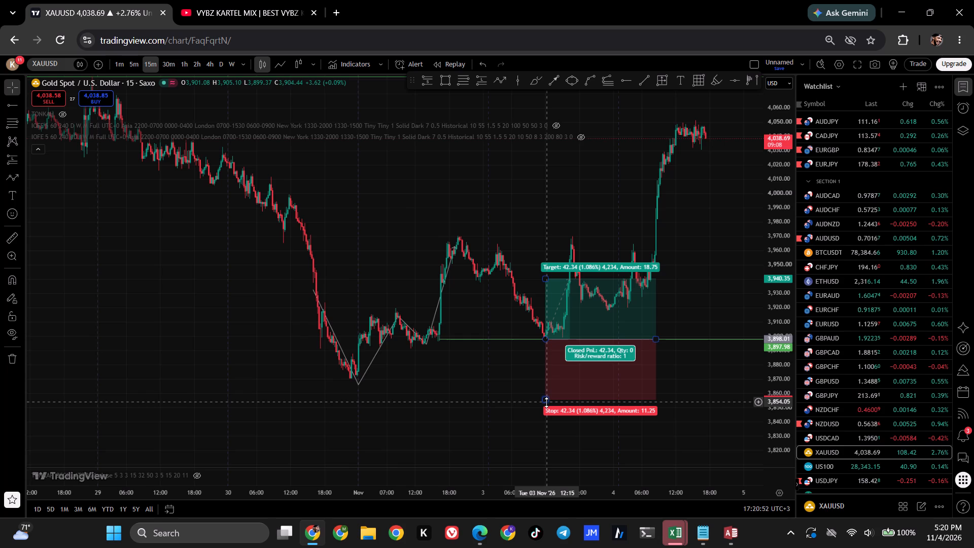
Raise the long position's stop level to 3,886.69, about 11.32 below the entry.
drag(546, 402, 546, 400)
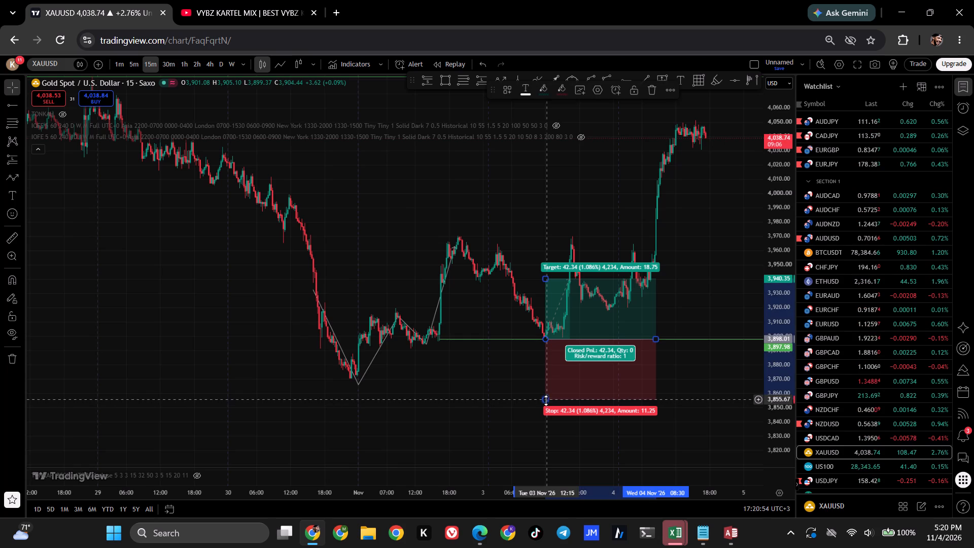
drag(546, 400, 549, 392)
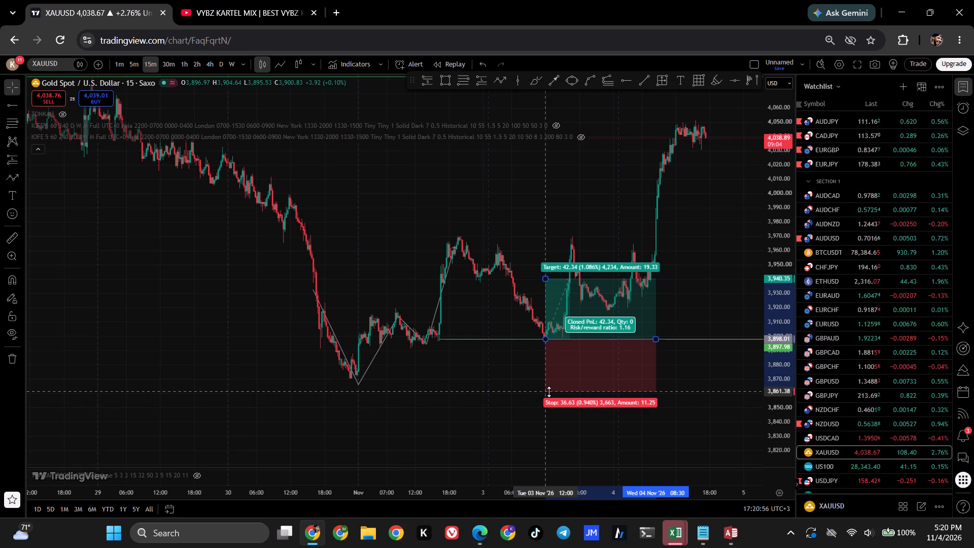
drag(549, 392, 547, 388)
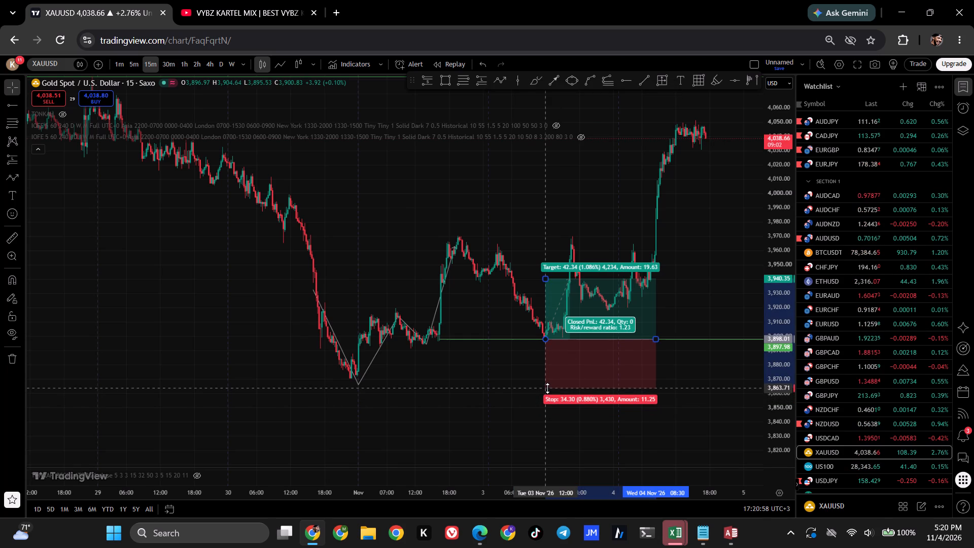
drag(547, 388, 547, 371)
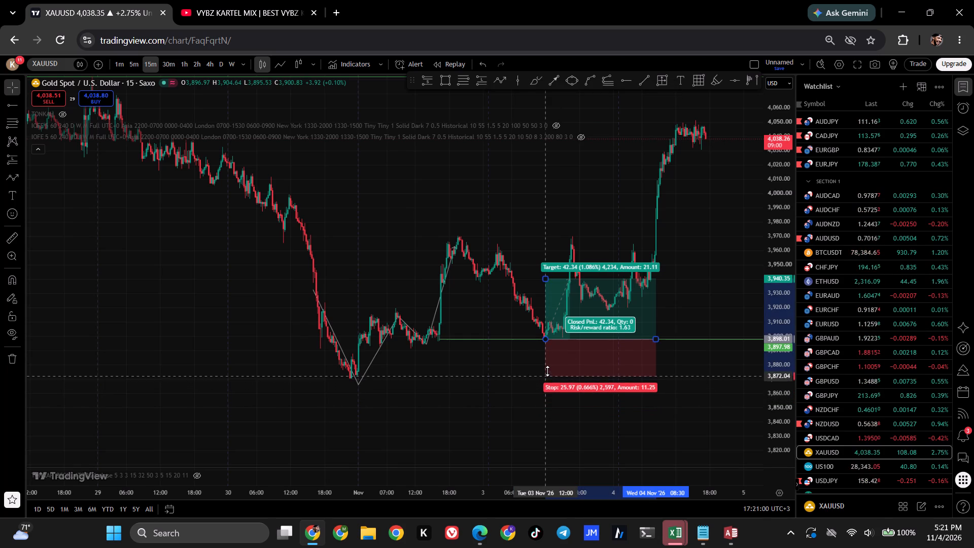
drag(547, 371, 548, 365)
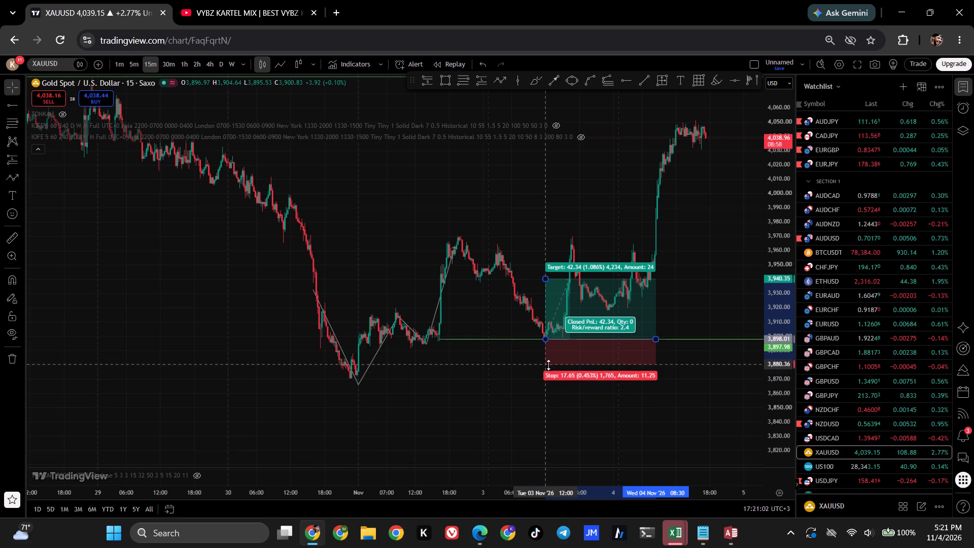
drag(548, 365, 552, 360)
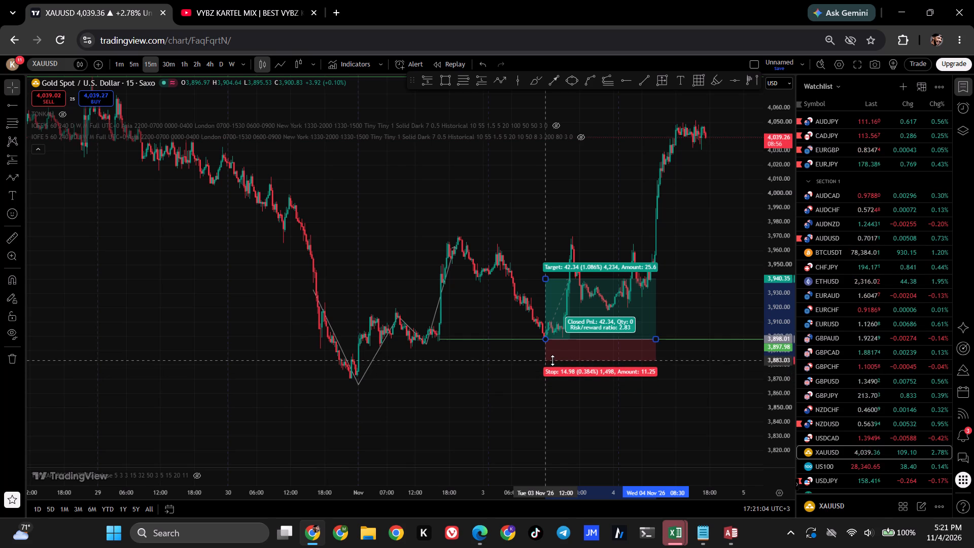
drag(552, 360, 551, 354)
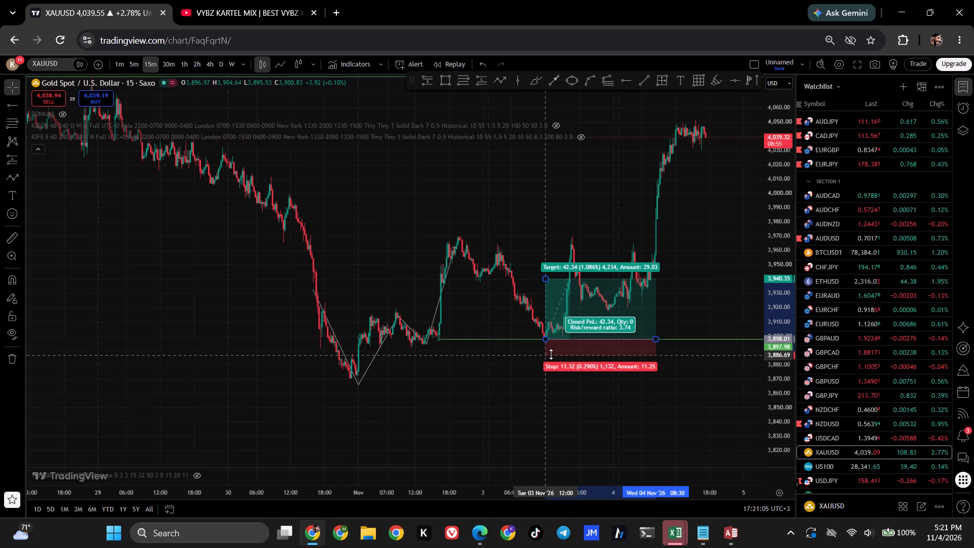
drag(551, 354, 551, 352)
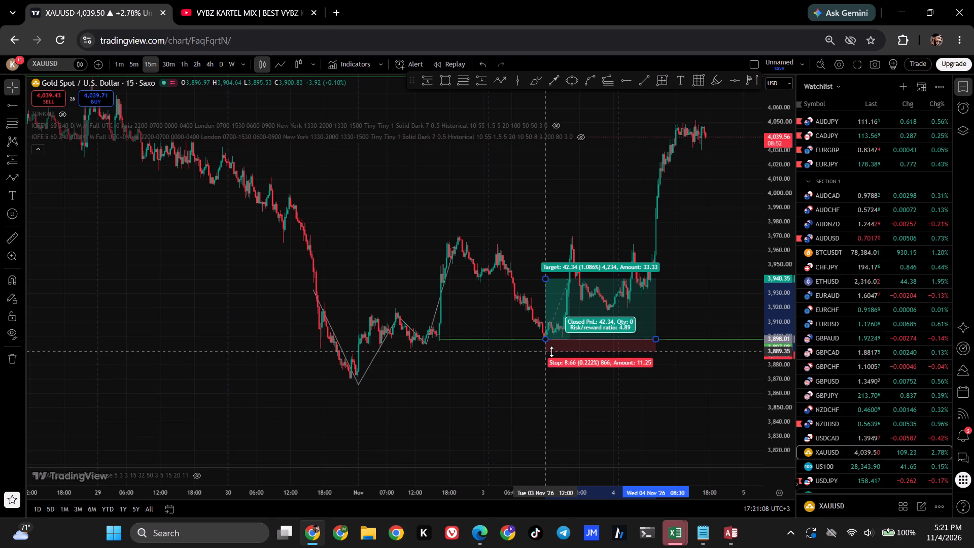
drag(551, 352, 549, 353)
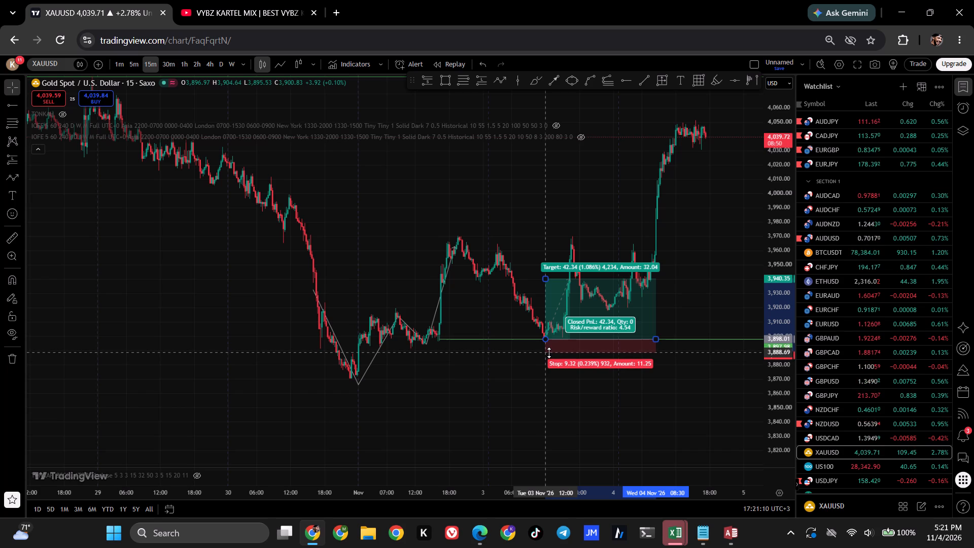
drag(549, 353, 548, 353)
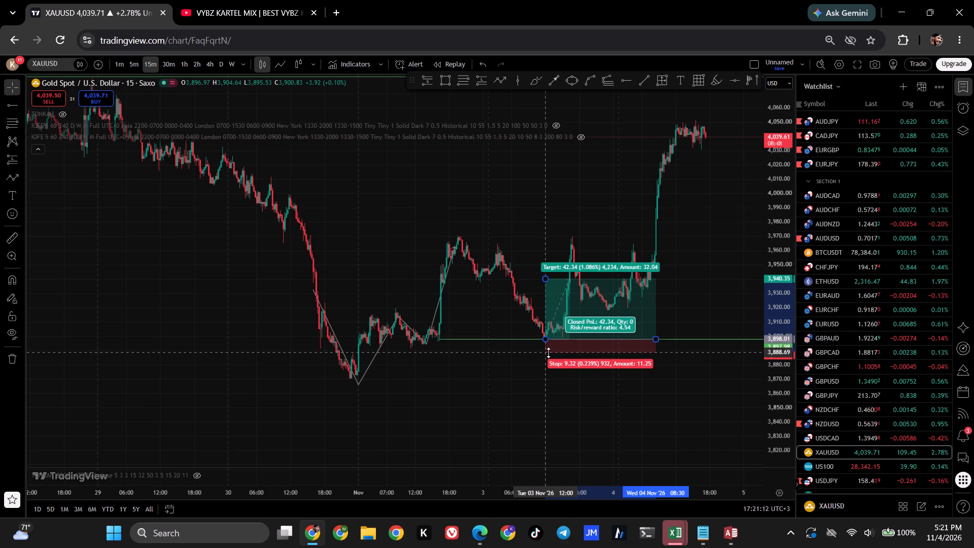
drag(548, 353, 549, 356)
click(549, 356)
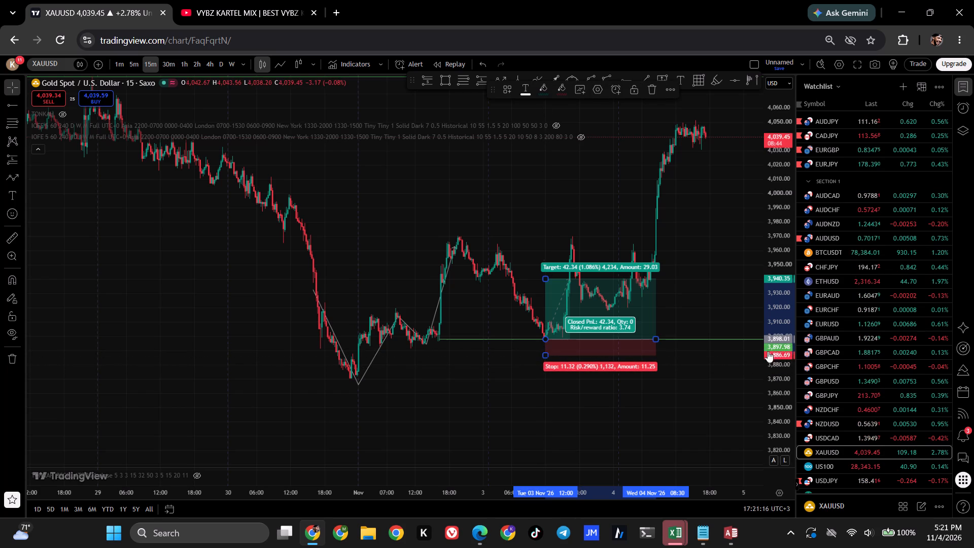
Lower the long position's target level to 3,932.23 for a risk/reward ratio of about 3.
drag(771, 348, 811, 263)
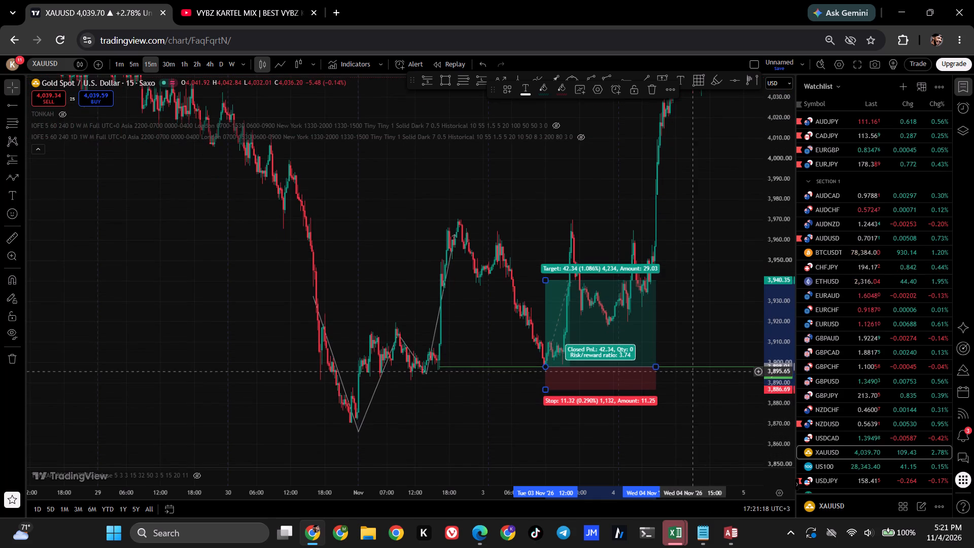
right_click(561, 401)
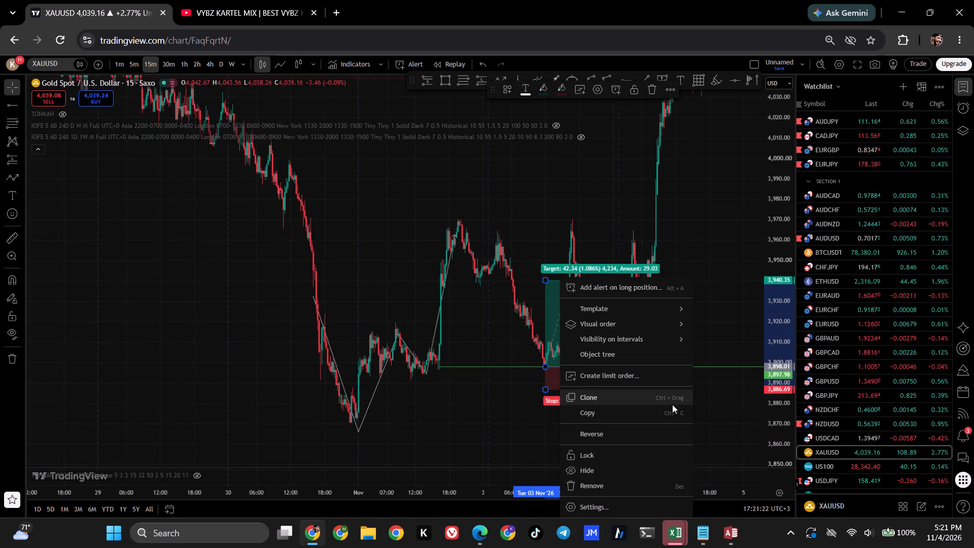
click(744, 424)
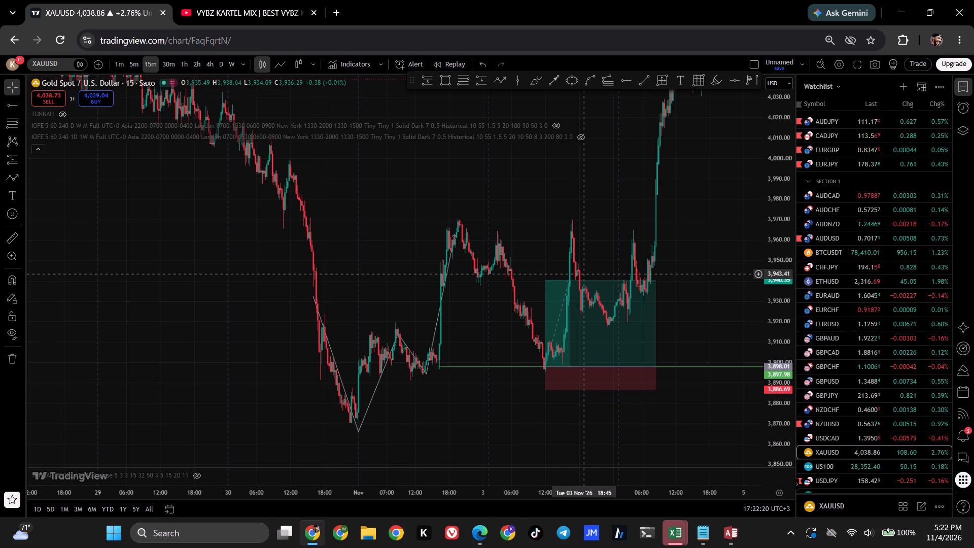
drag(544, 282, 541, 287)
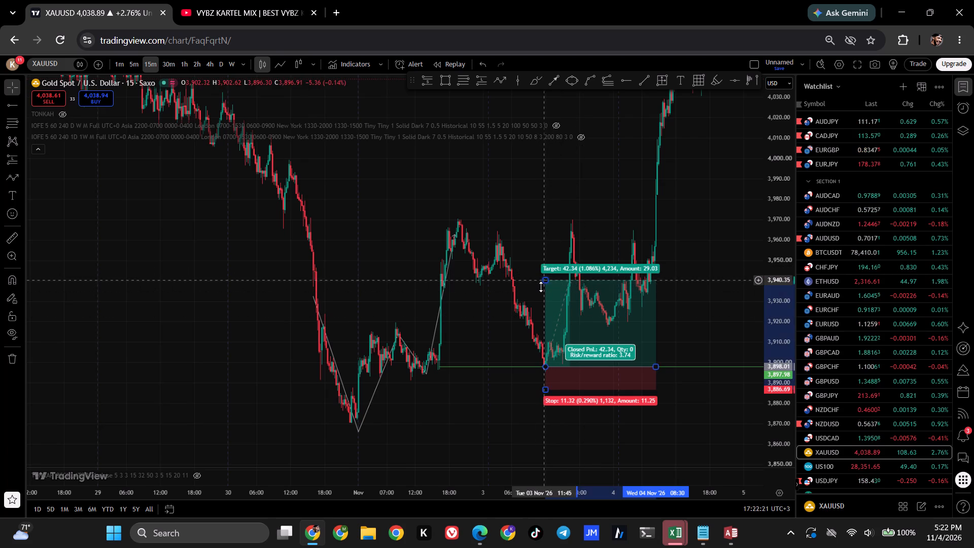
drag(541, 287, 541, 287)
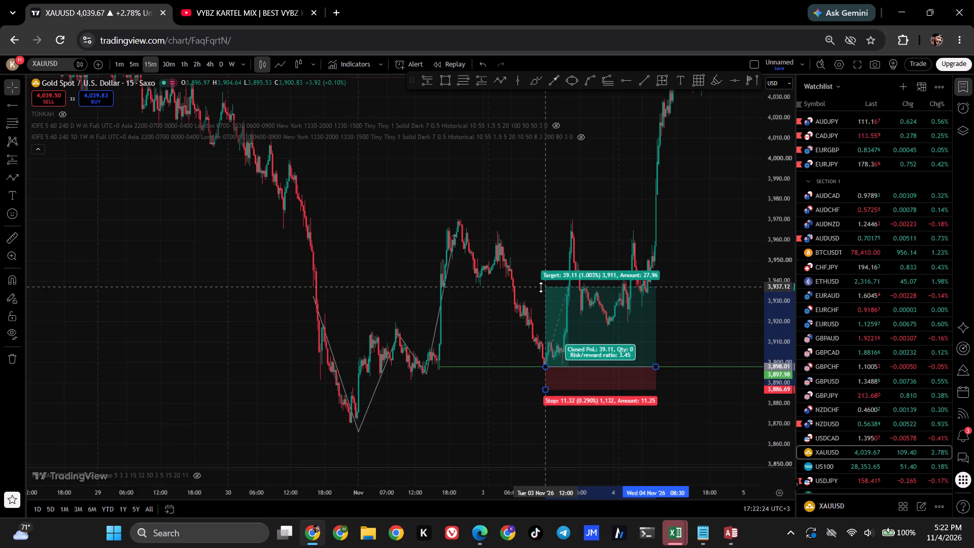
drag(541, 287, 538, 298)
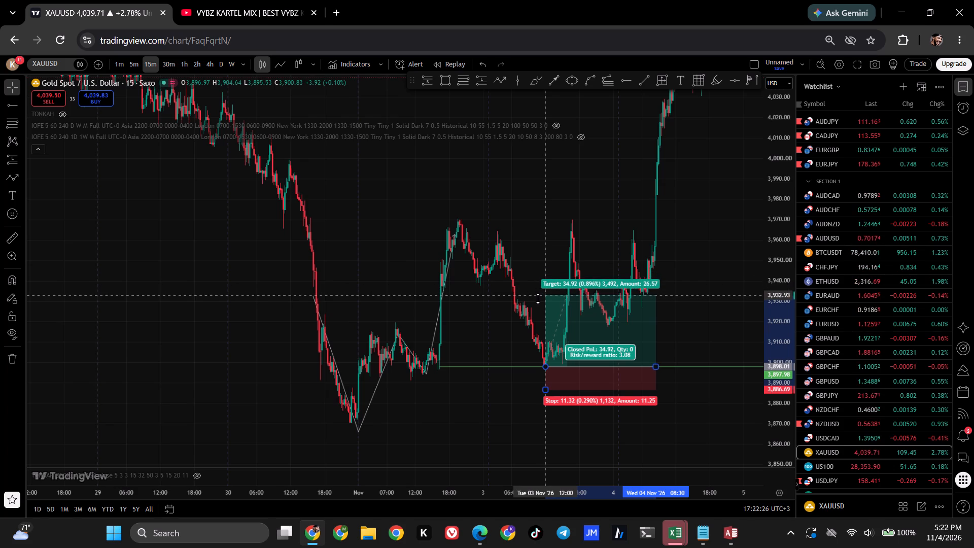
drag(538, 298, 539, 298)
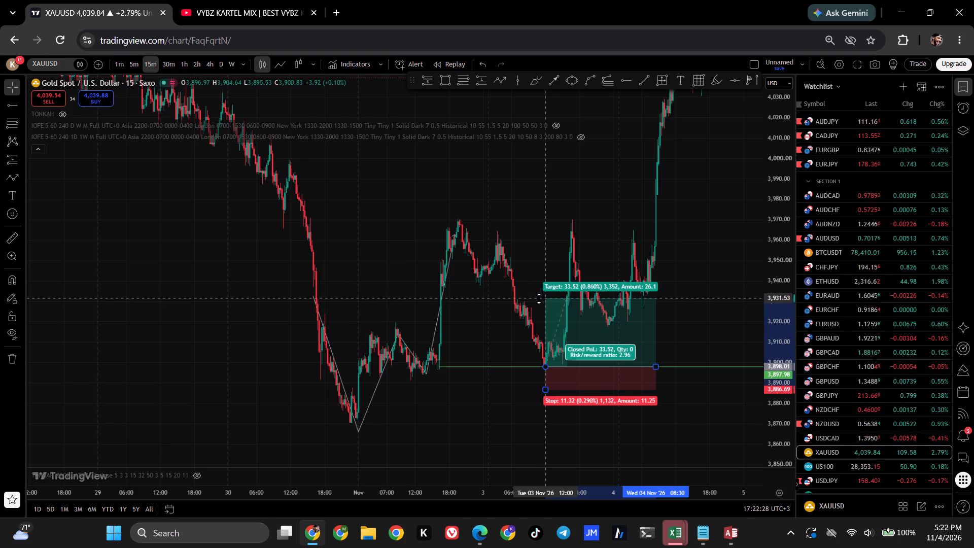
drag(539, 298, 538, 297)
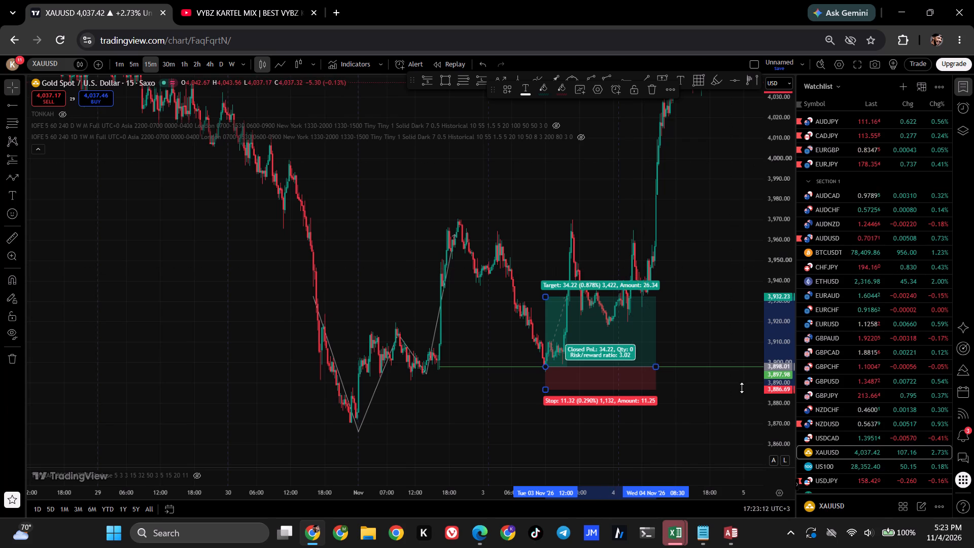
click(712, 390)
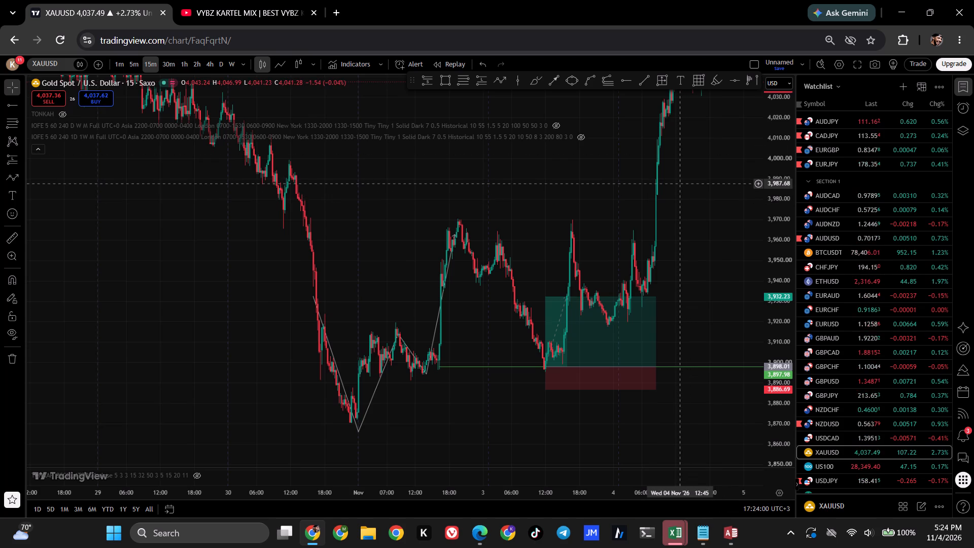
Select the 3,897.98 horizontal ray where it extends past the long position.
click(676, 365)
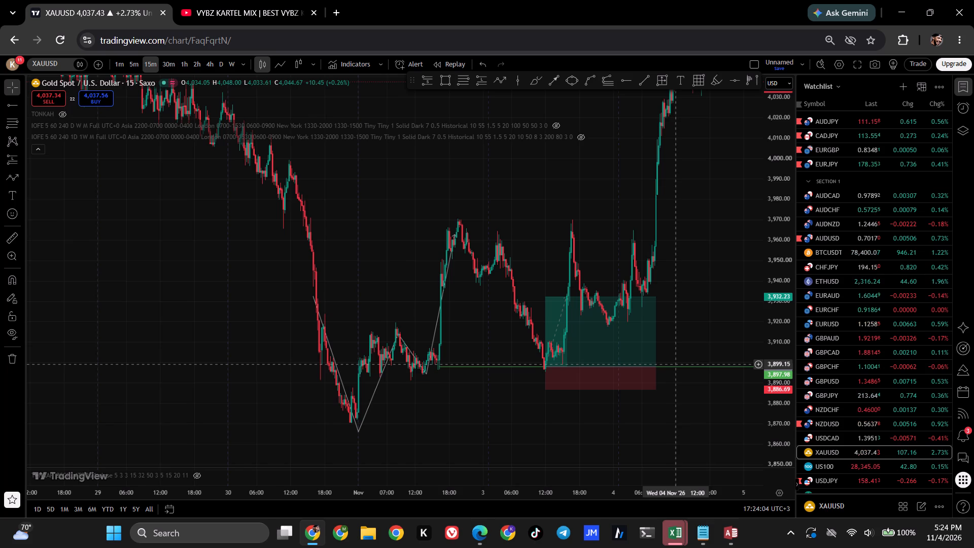
click(670, 365)
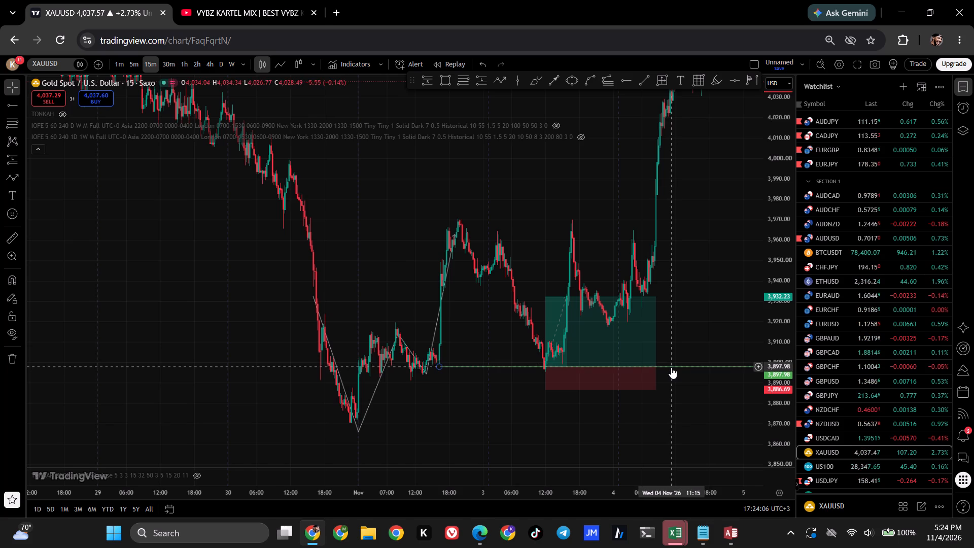
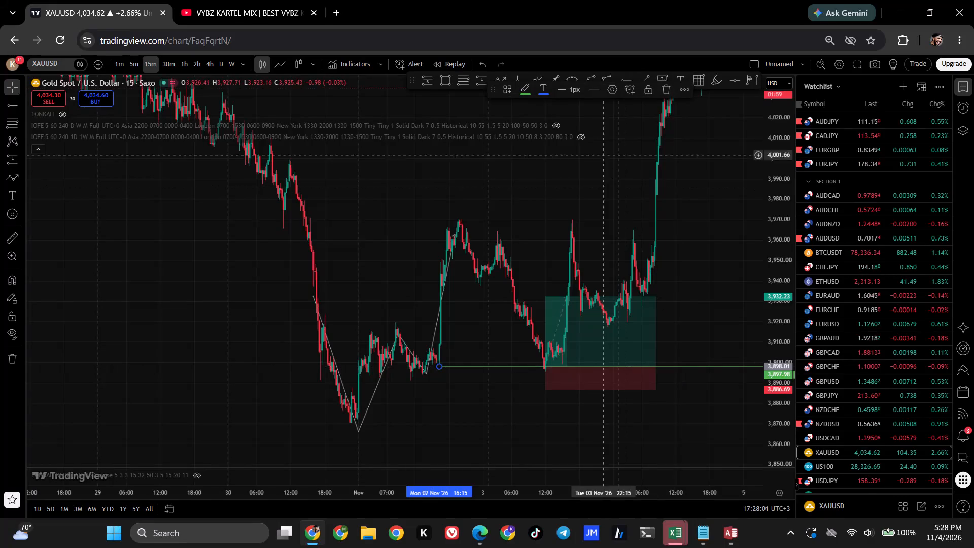
Delete the selected 3,897.98 horizontal ray under the long position.
click(665, 93)
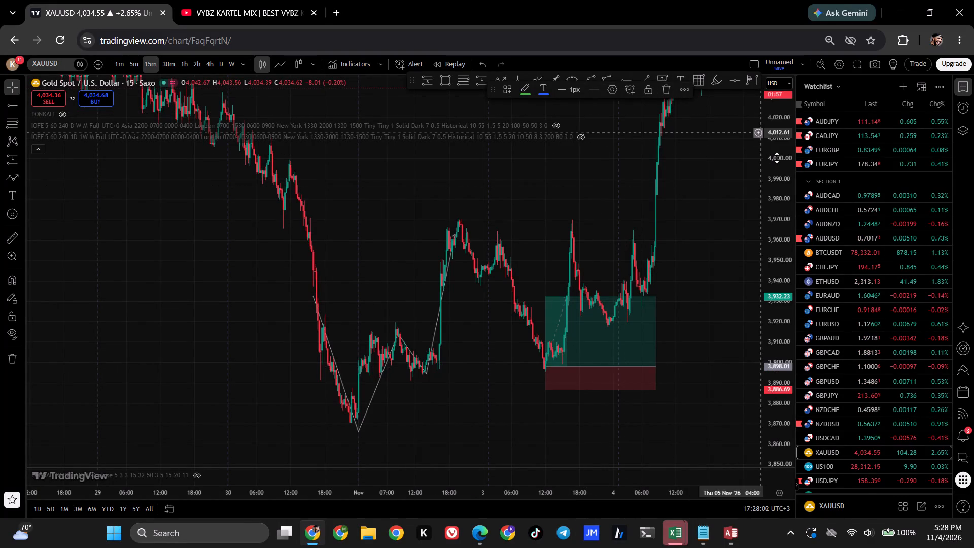
Delete the green horizontal ray at 4,081.95 that runs through the TP3 label.
drag(783, 159, 781, 286)
drag(721, 215, 702, 229)
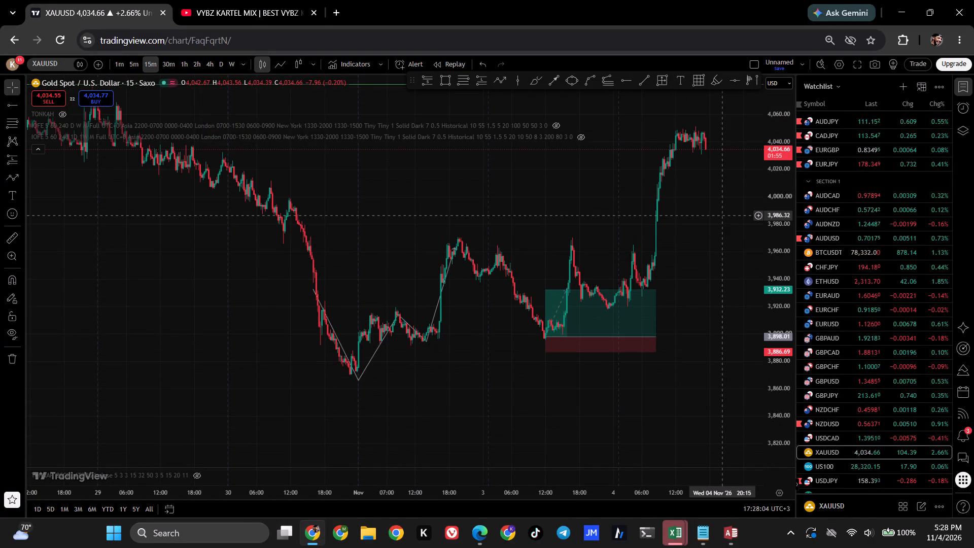
drag(702, 229, 566, 337)
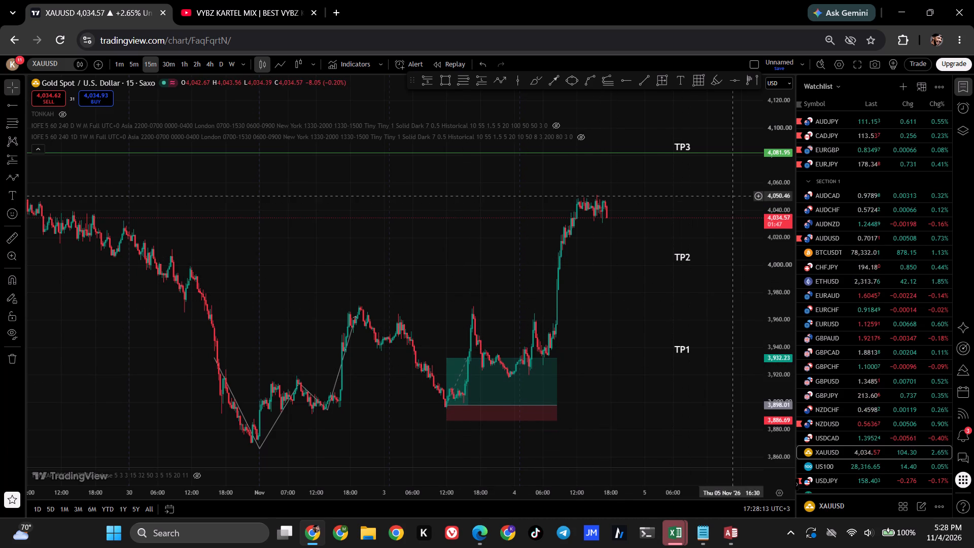
drag(772, 185, 769, 266)
drag(722, 295, 718, 295)
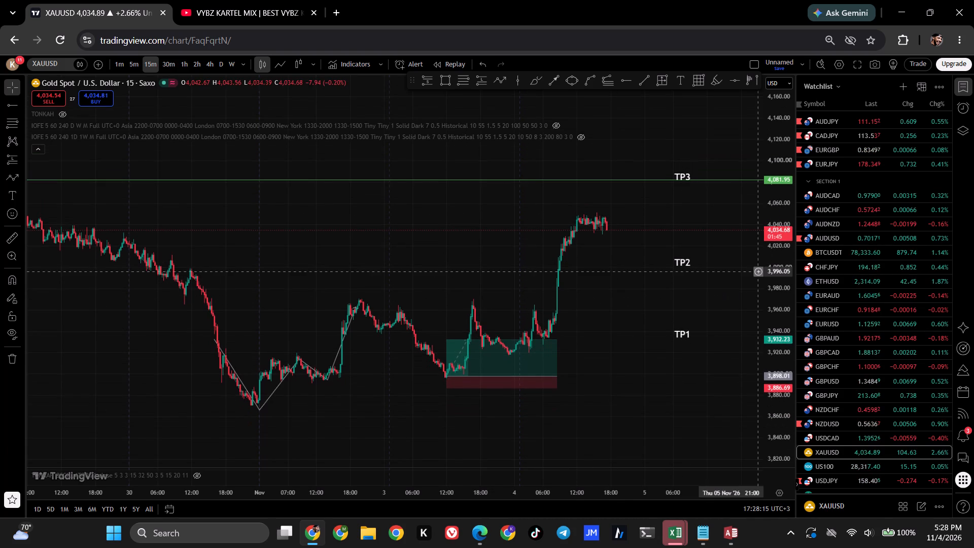
drag(718, 295, 452, 333)
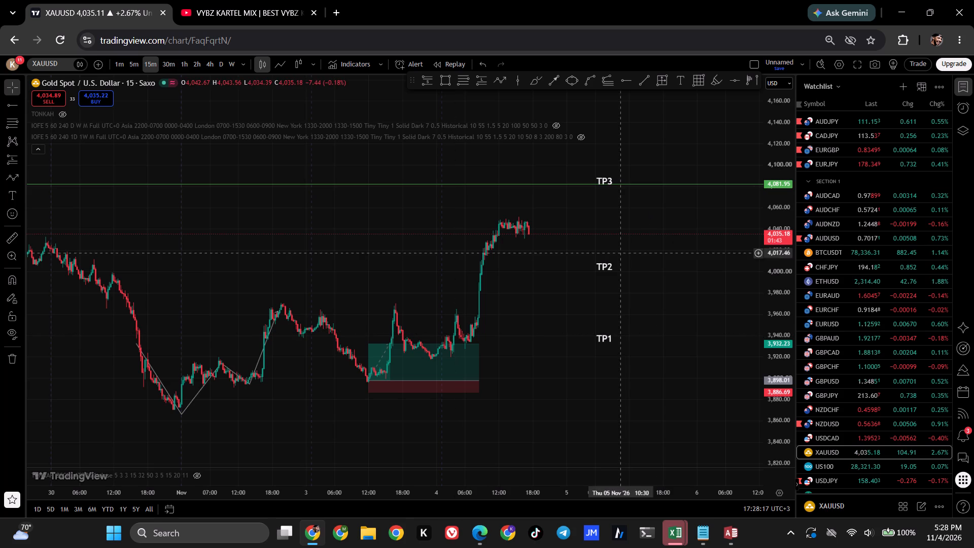
click(658, 185)
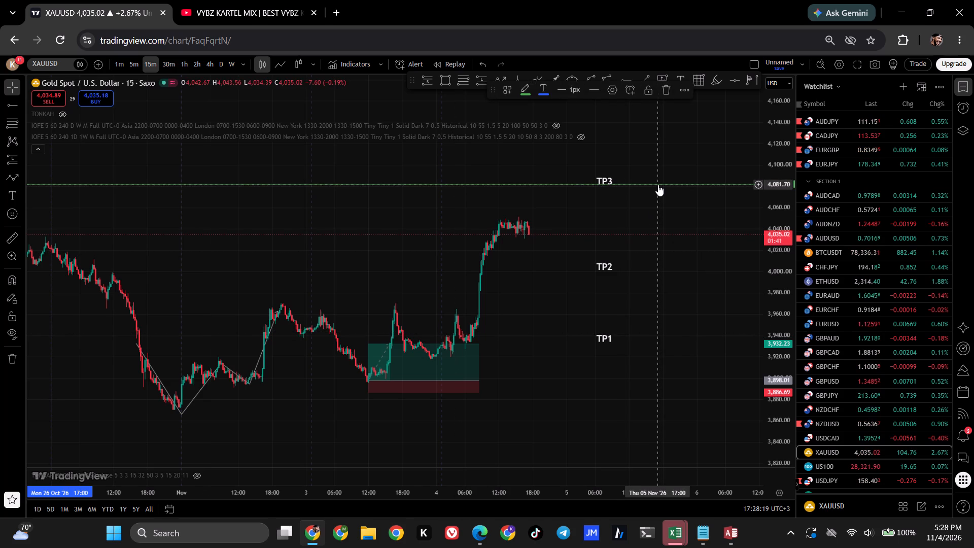
click(656, 185)
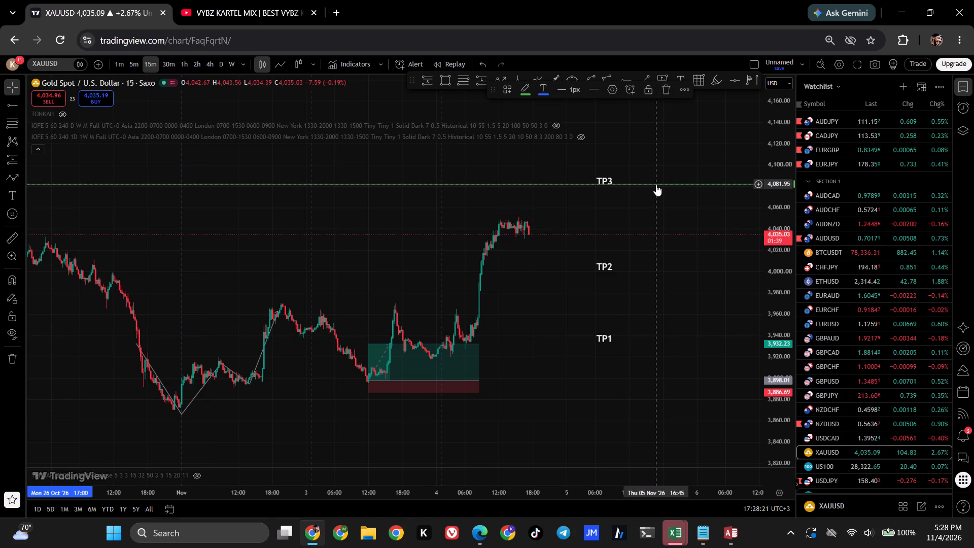
click(656, 185)
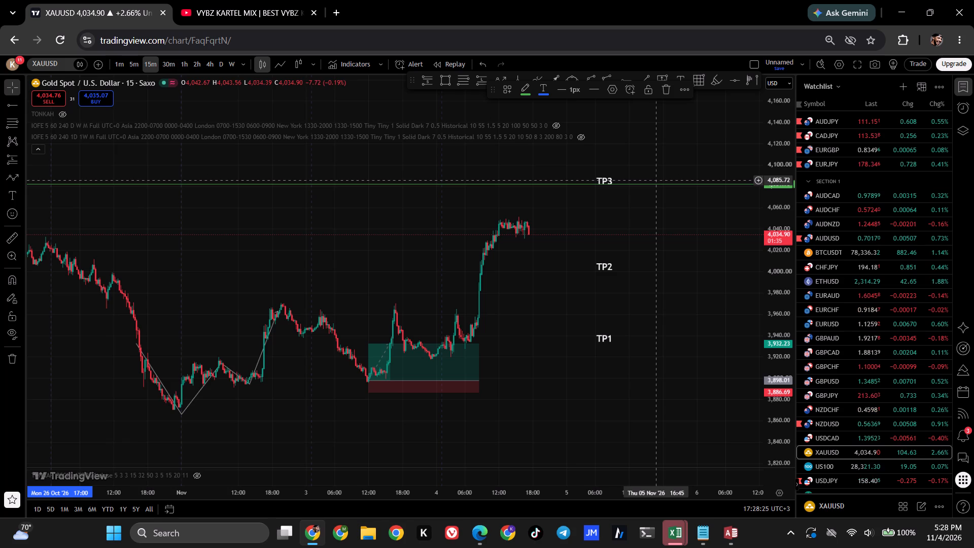
drag(653, 181, 653, 186)
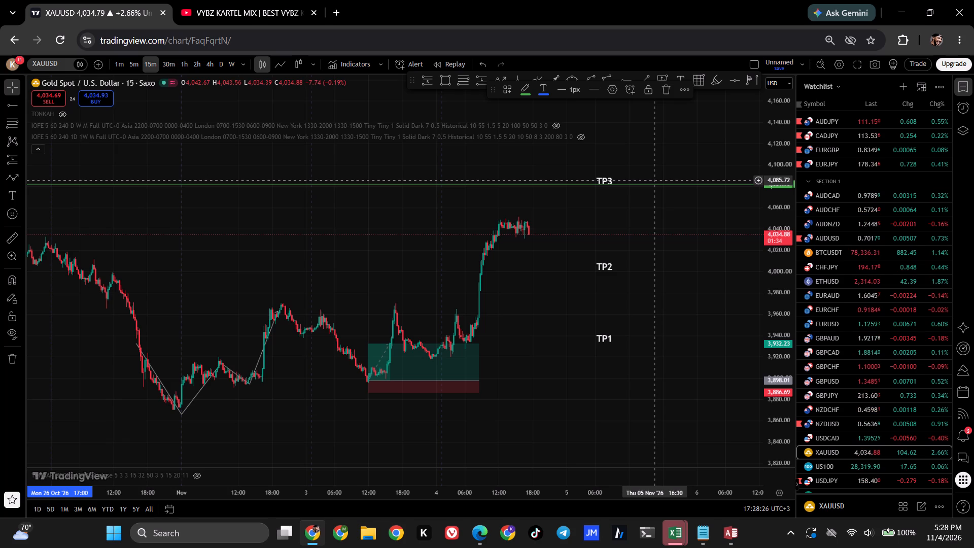
click(657, 185)
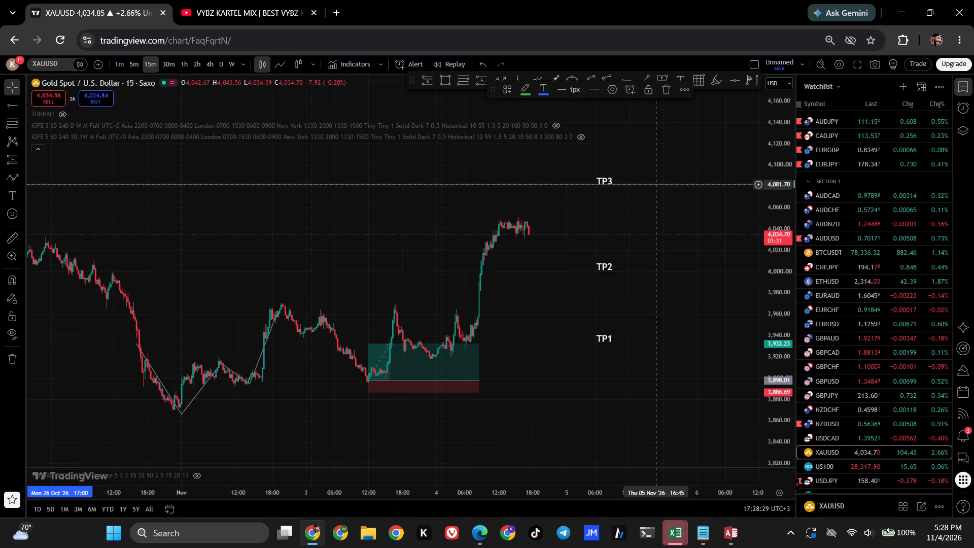
click(669, 88)
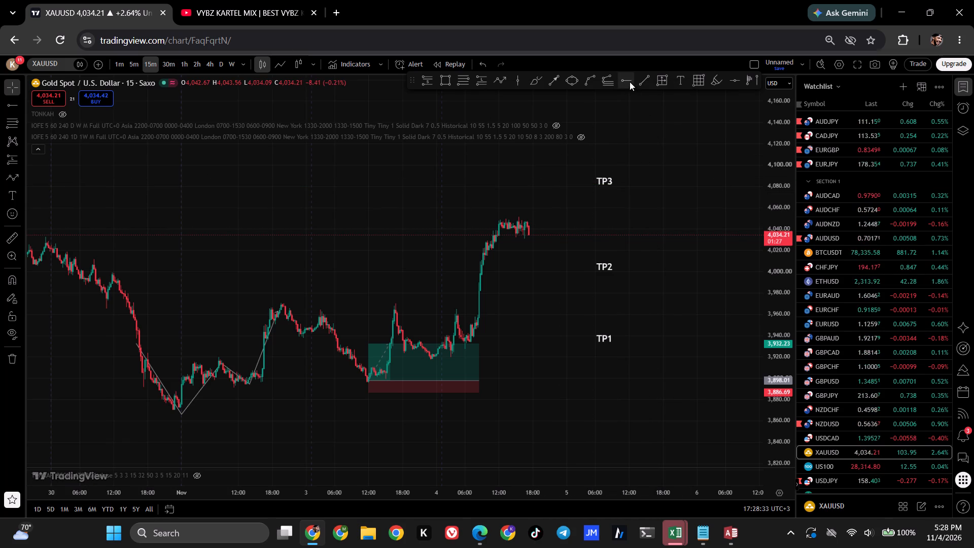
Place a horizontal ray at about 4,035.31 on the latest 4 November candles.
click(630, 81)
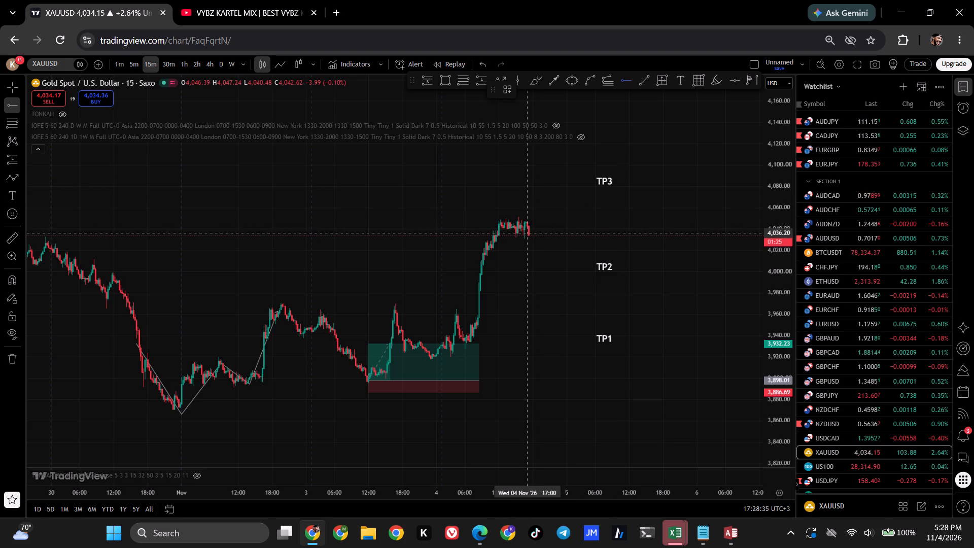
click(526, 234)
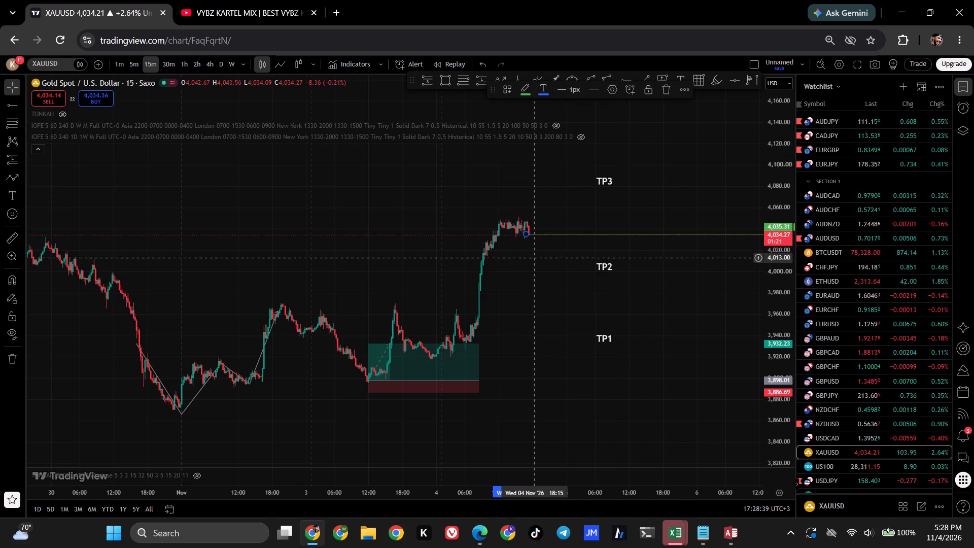
Delete the TP3 and TP2 text labels from the 15-minute chart.
click(609, 179)
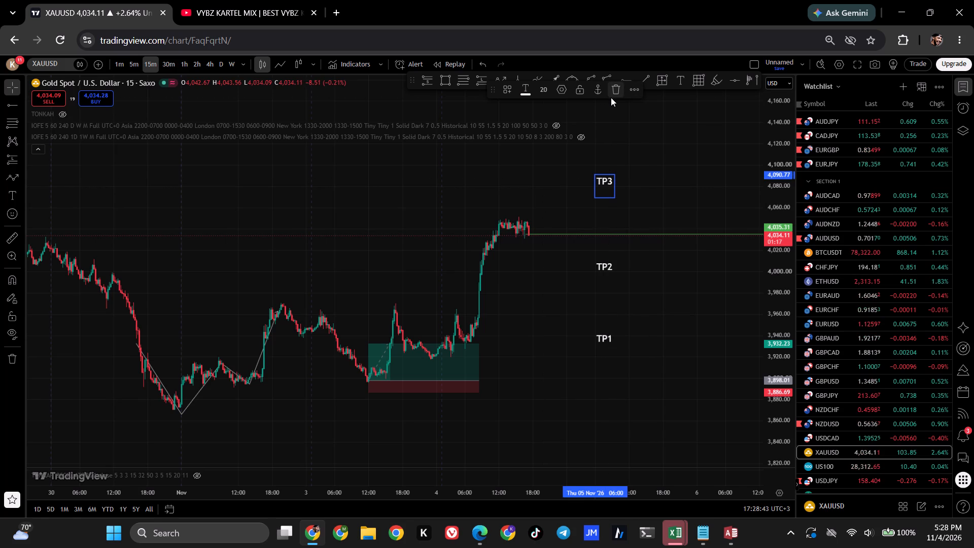
click(611, 97)
click(607, 259)
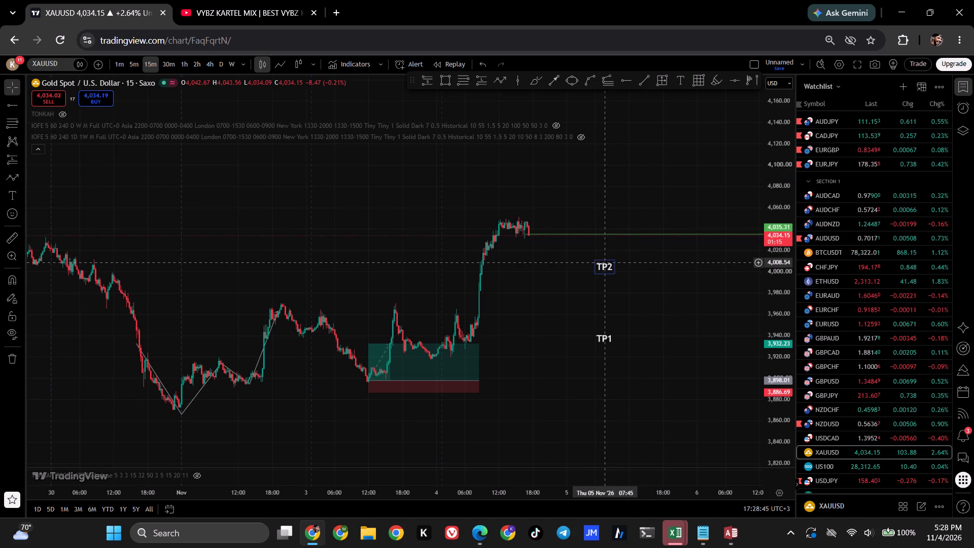
click(610, 268)
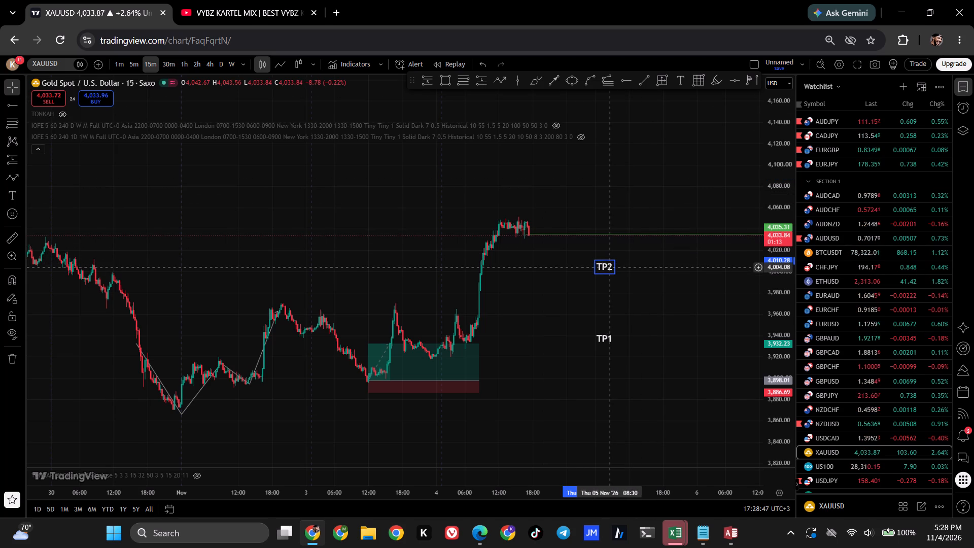
click(618, 89)
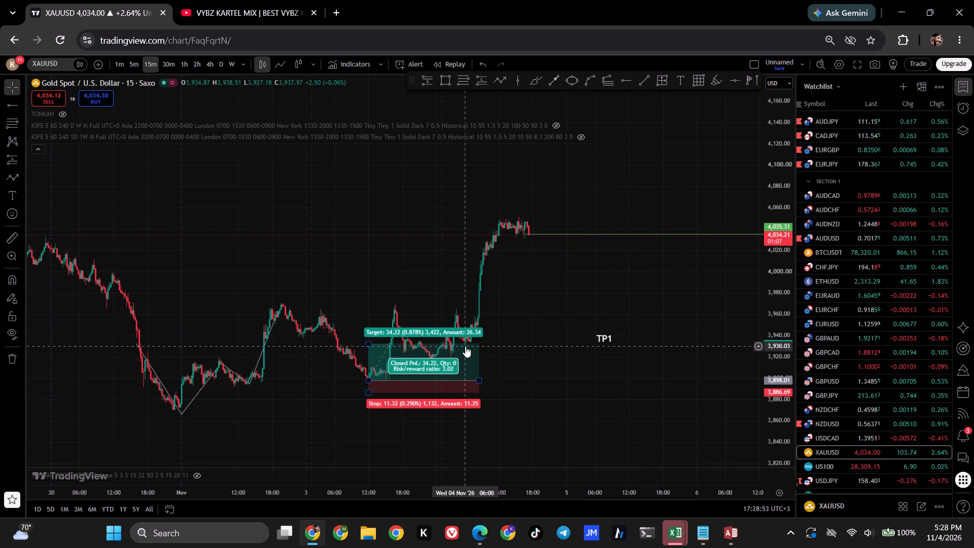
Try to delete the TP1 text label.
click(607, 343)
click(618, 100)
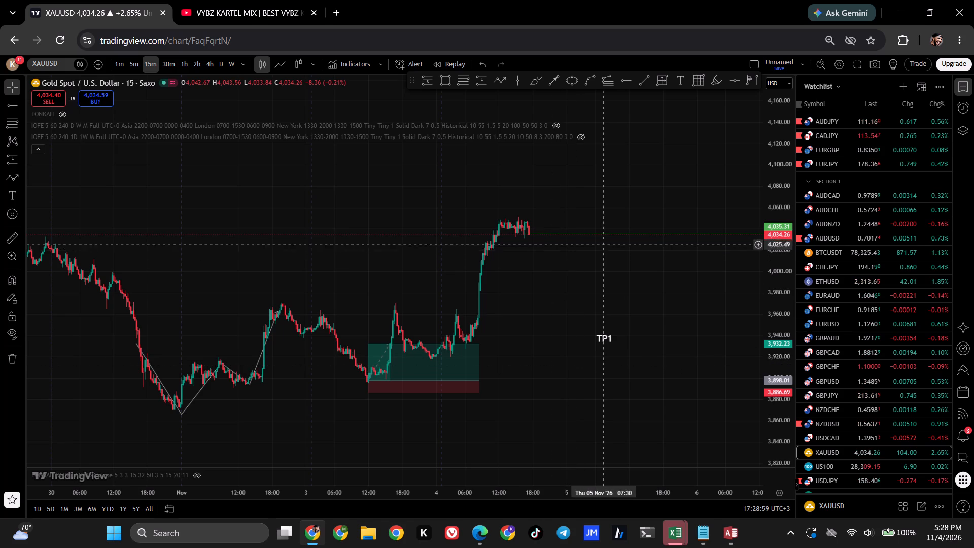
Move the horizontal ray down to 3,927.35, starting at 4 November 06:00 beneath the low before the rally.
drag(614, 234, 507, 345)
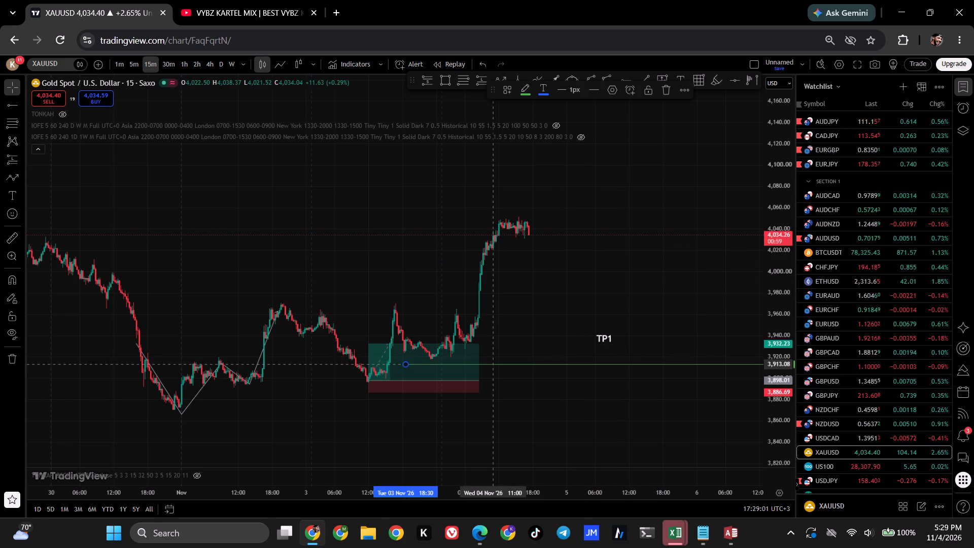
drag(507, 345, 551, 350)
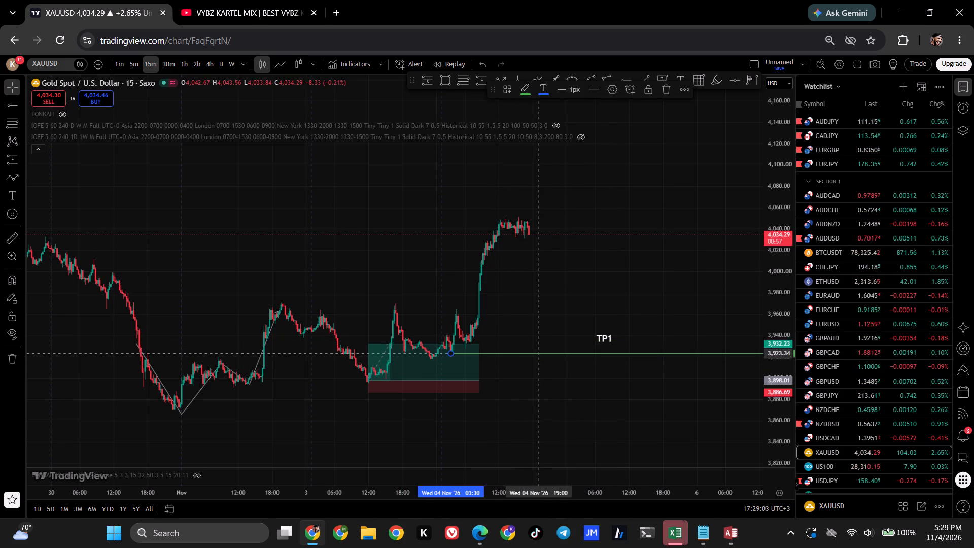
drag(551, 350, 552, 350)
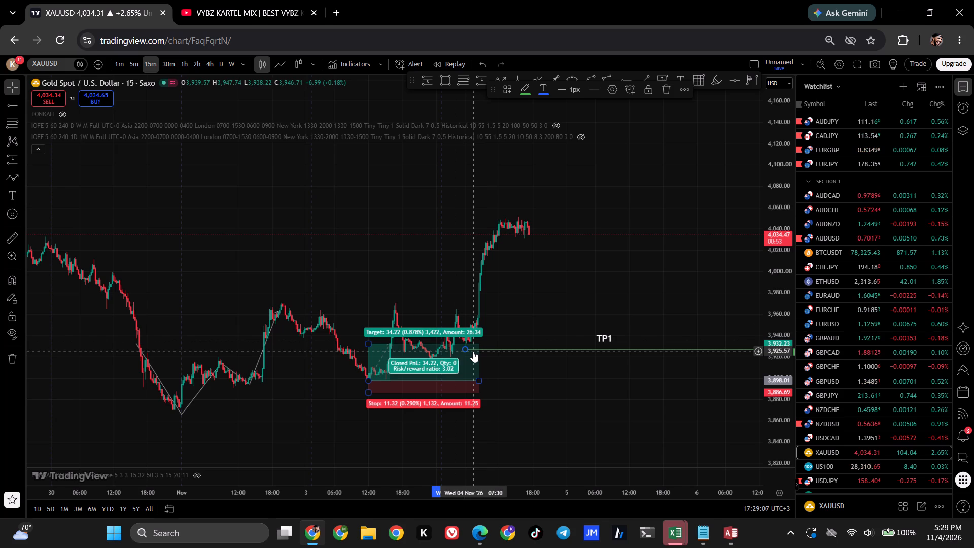
Delete the TP1 text label.
click(605, 343)
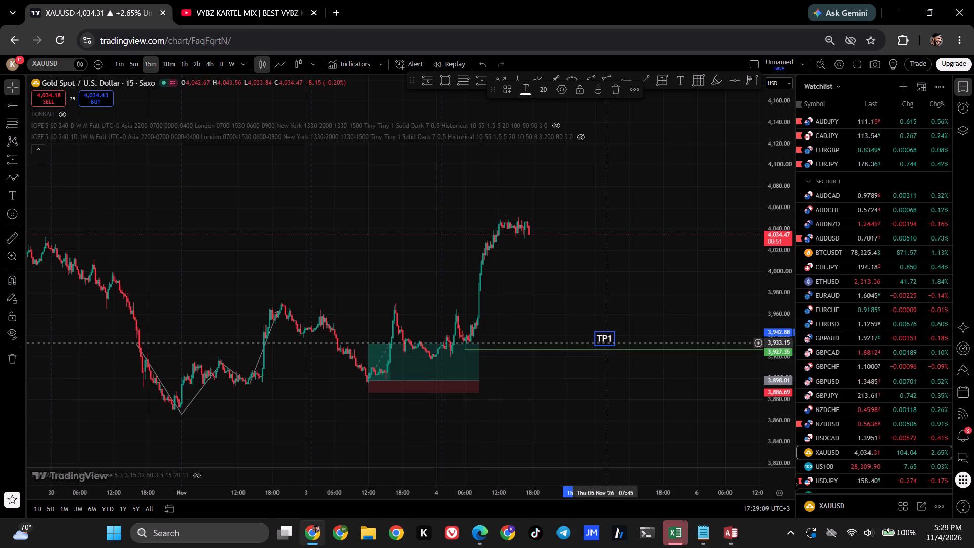
click(619, 95)
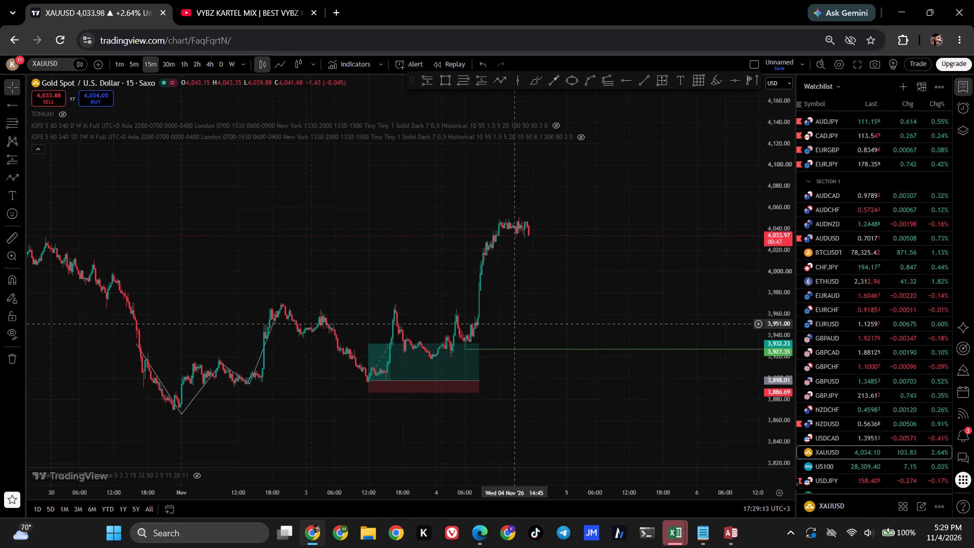
Delete the 15-minute long position with its entry at 3,898.01.
click(460, 382)
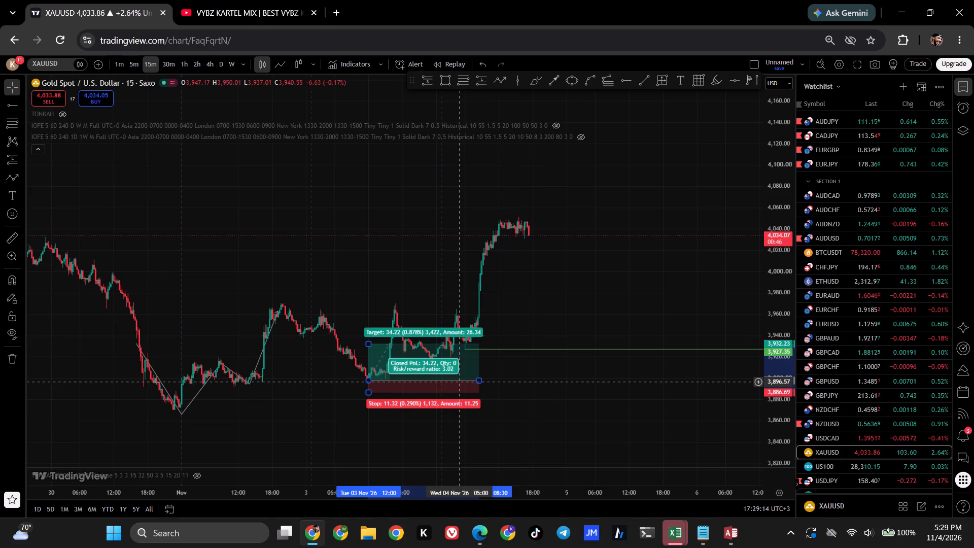
click(654, 93)
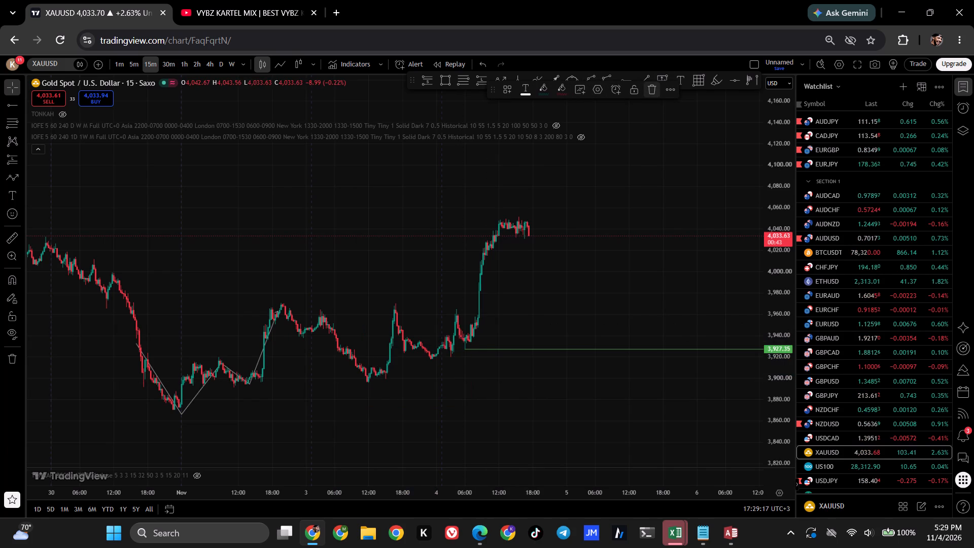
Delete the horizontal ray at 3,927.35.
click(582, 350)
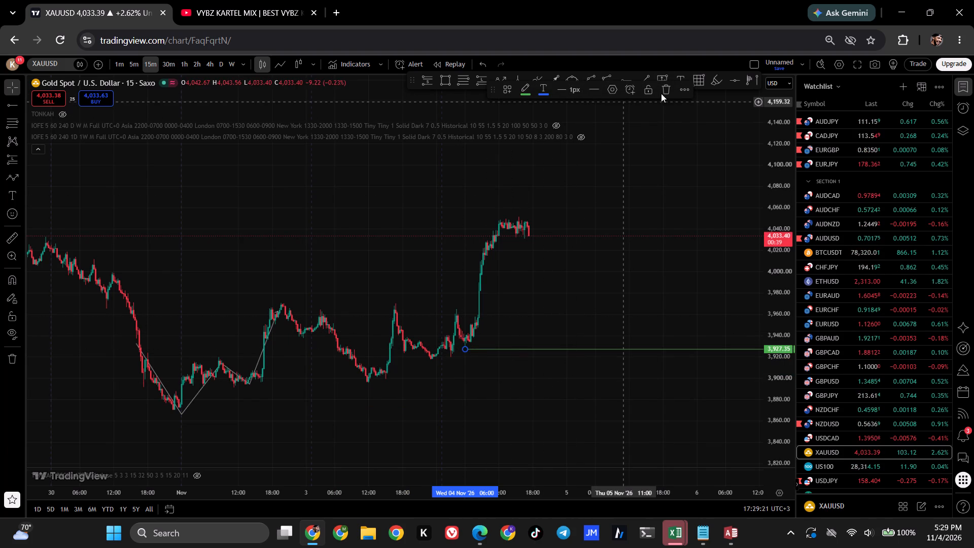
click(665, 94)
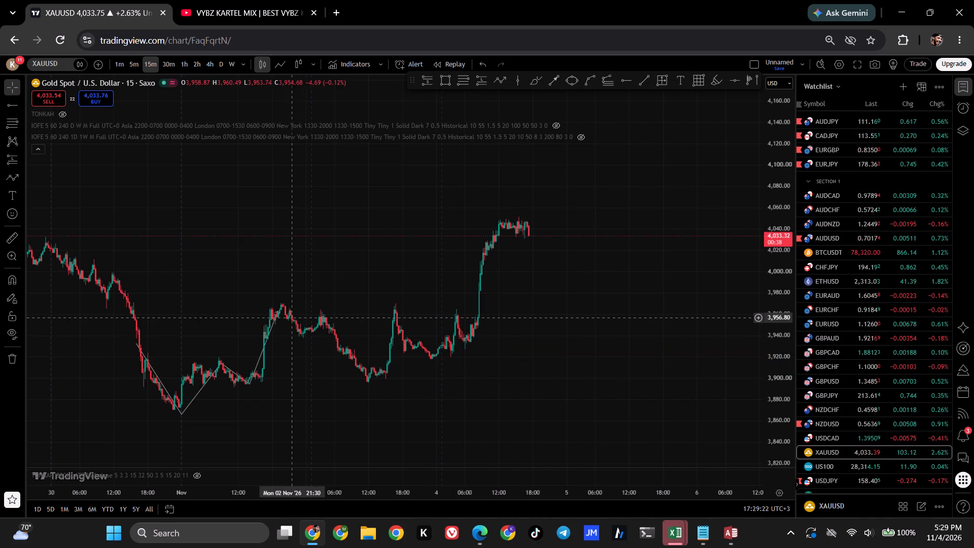
Delete the zigzag path drawn over the swings around the early November low.
click(281, 311)
click(280, 310)
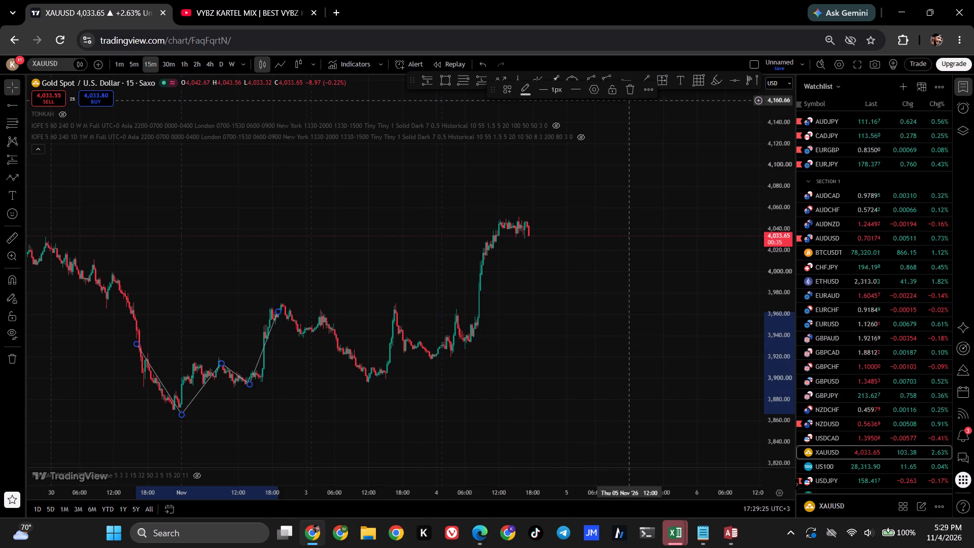
click(631, 93)
Switch the gold chart to the 1-hour timeframe.
drag(386, 410, 687, 325)
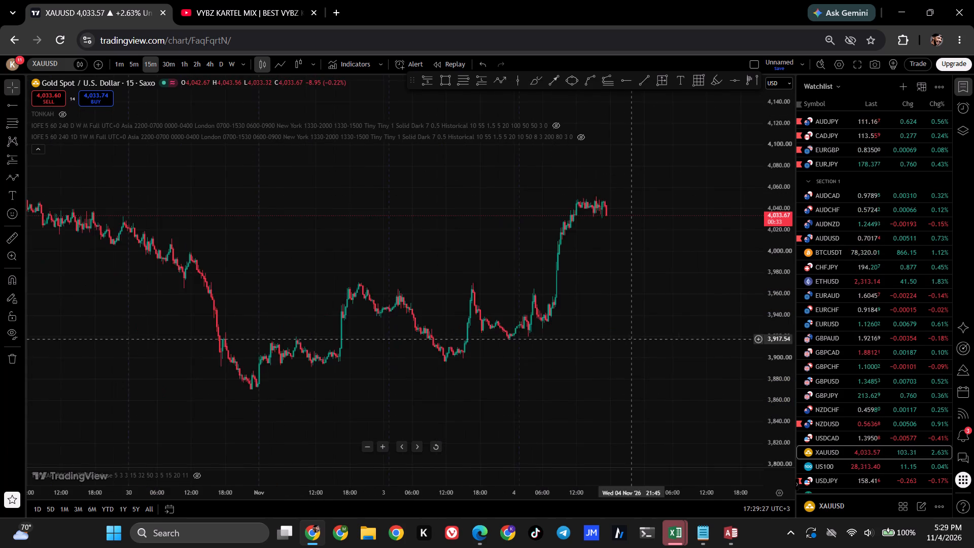
drag(687, 325, 707, 331)
click(187, 66)
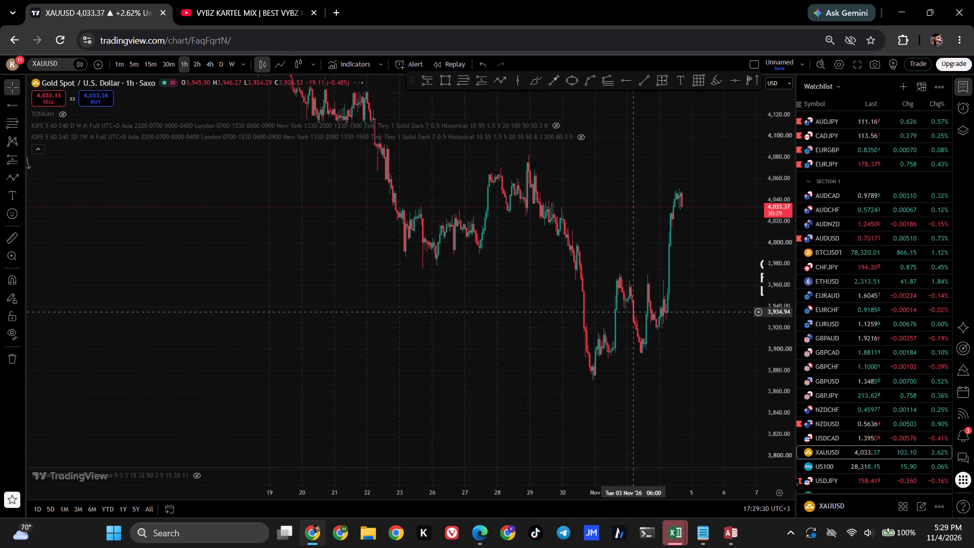
Delete the "GOLD 4HR BULL" educational text note beyond the latest candles on the 1-hour chart.
drag(774, 235, 777, 287)
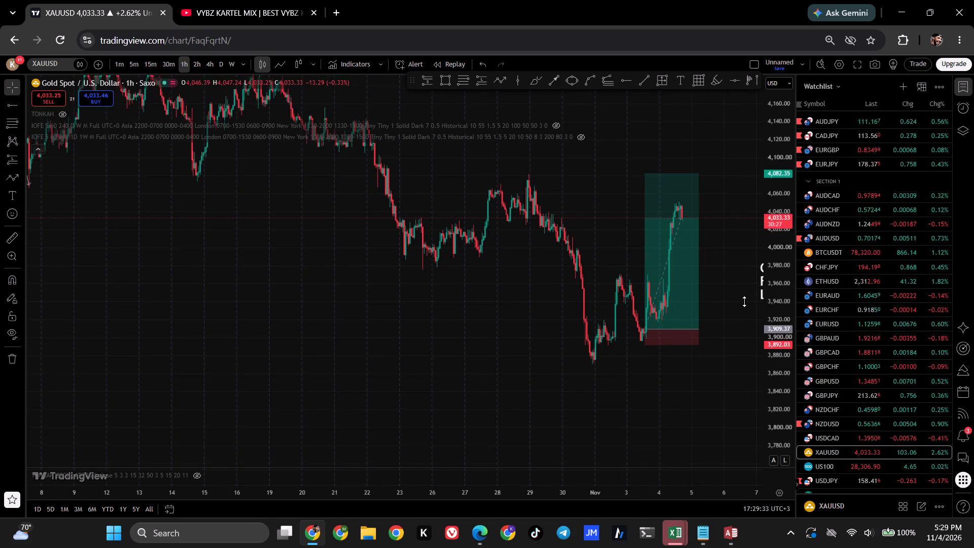
drag(695, 375, 442, 422)
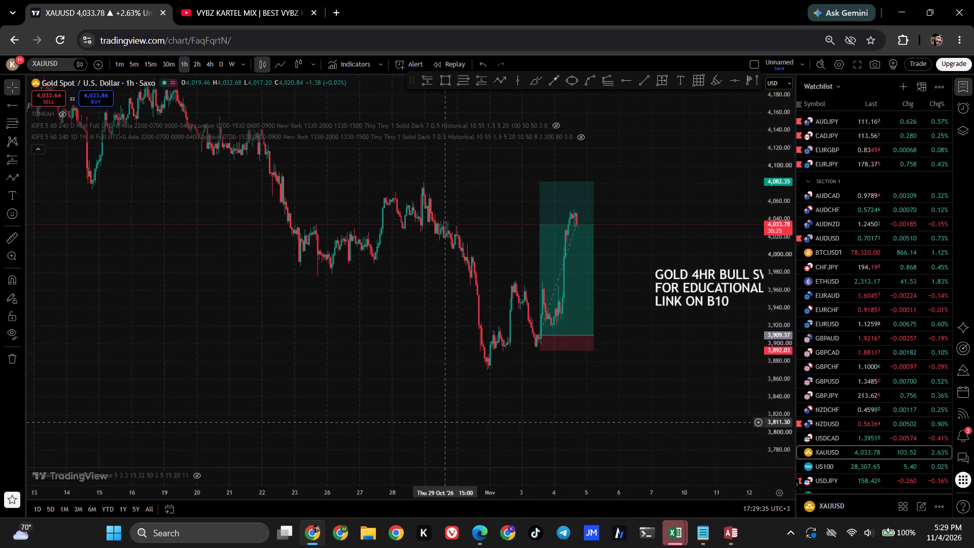
click(691, 283)
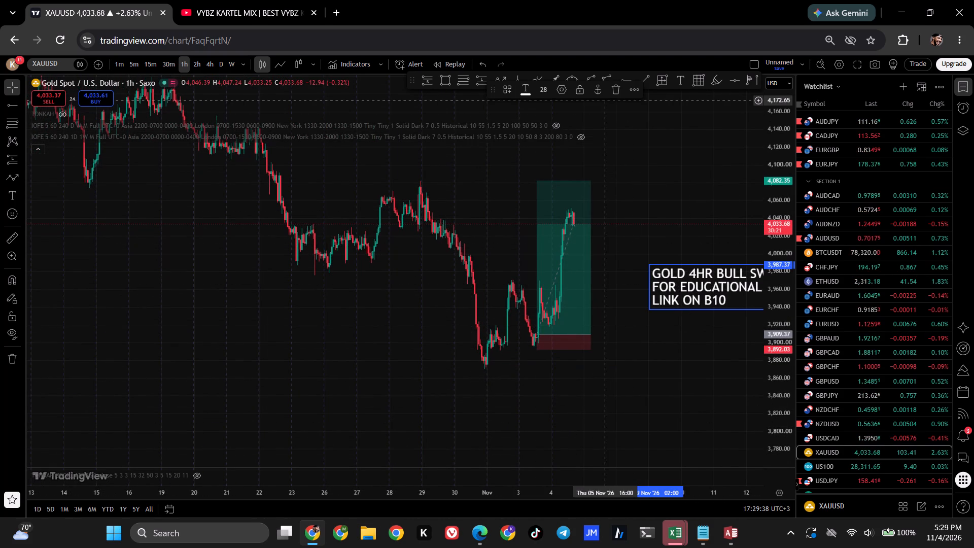
click(620, 93)
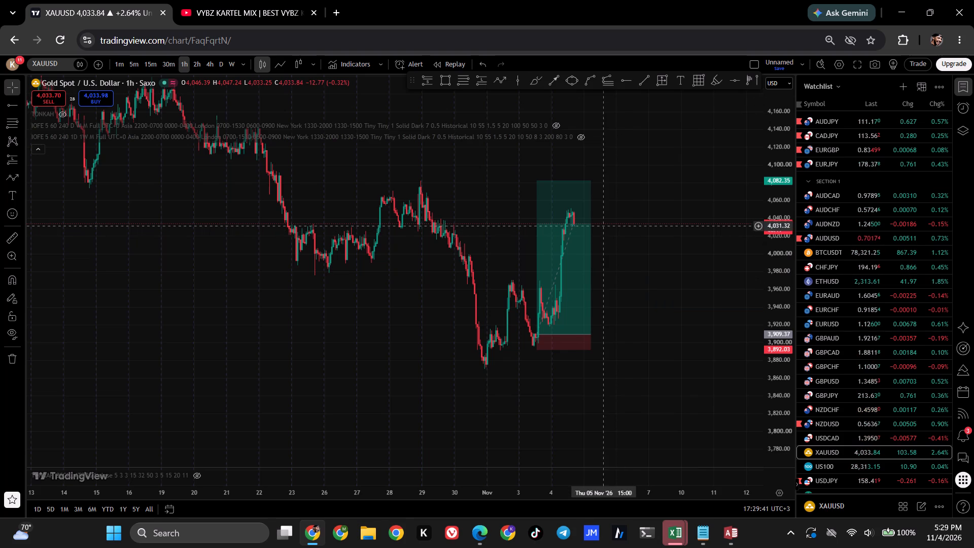
Delete the 1-hour long position with its entry at 3,909.37.
click(589, 219)
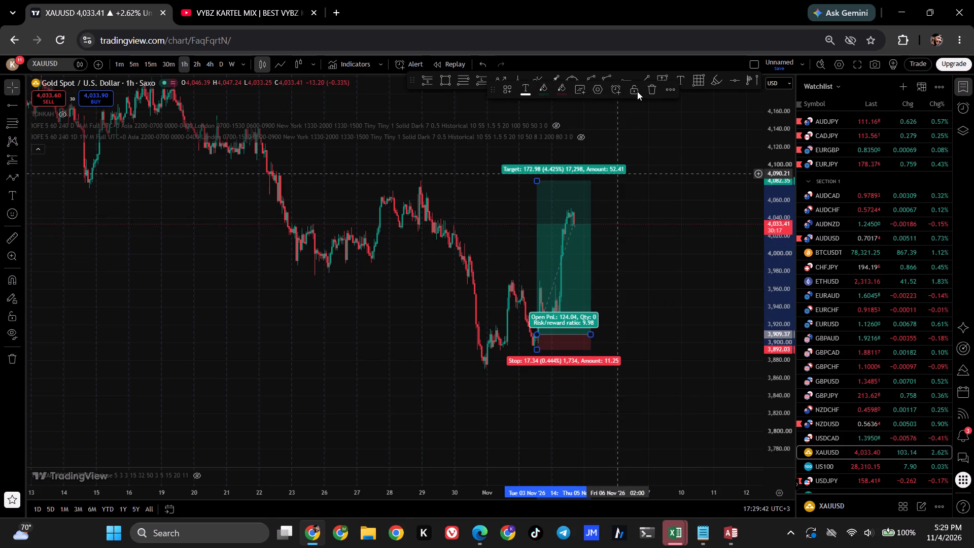
click(652, 99)
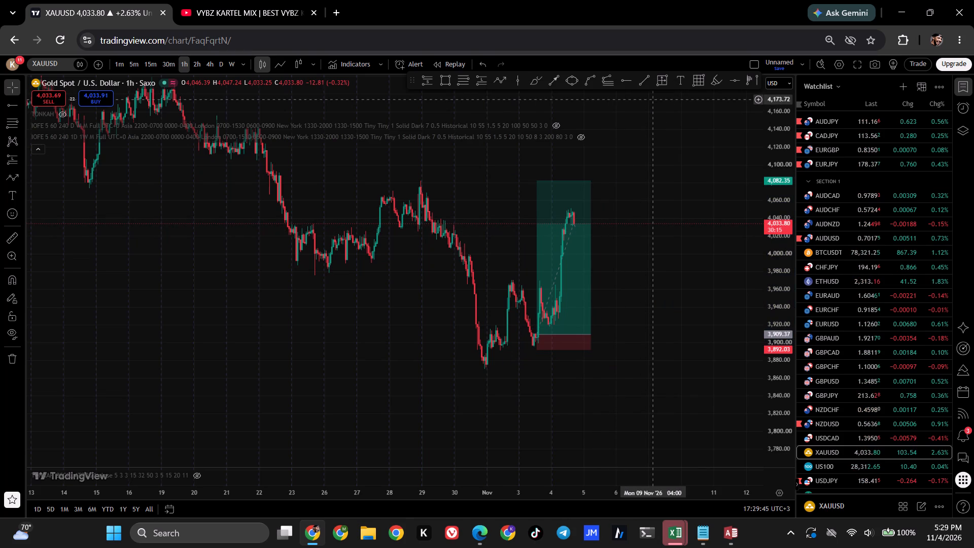